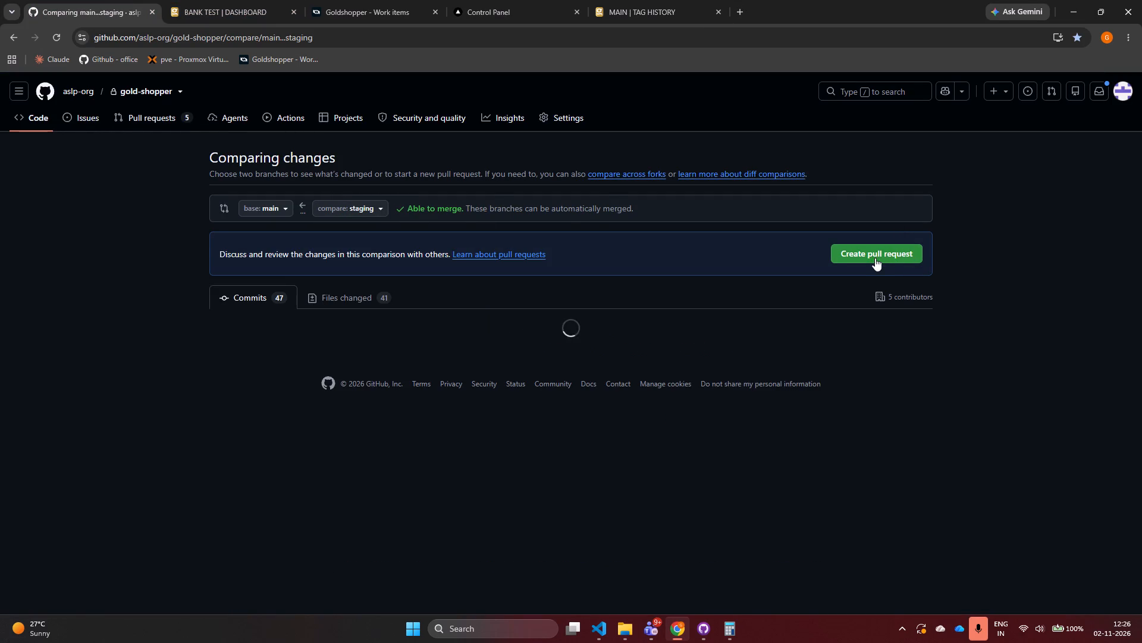
Review the list of commits in the comparison of the staging branch against main in the gold-shopper repository.
{"action": "scroll", "coordinate": [578, 469], "scroll_direction": "down", "scroll_amount": 5}
{"action": "scroll", "coordinate": [575, 476], "scroll_direction": "up", "scroll_amount": 3}
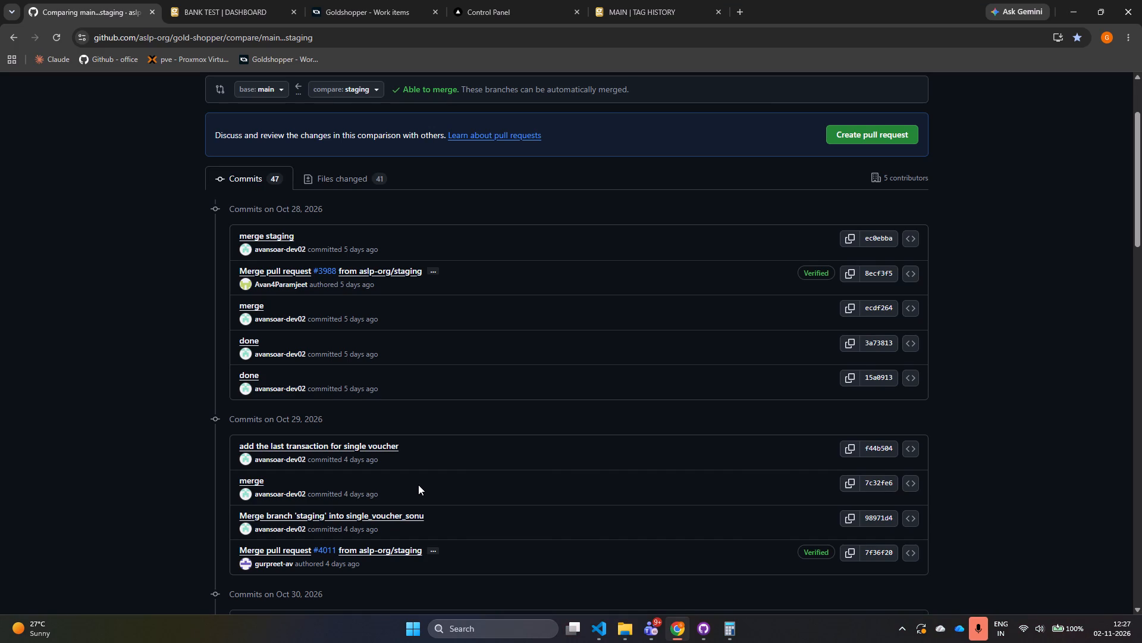
{"action": "scroll", "coordinate": [403, 483], "scroll_direction": "down", "scroll_amount": 5}
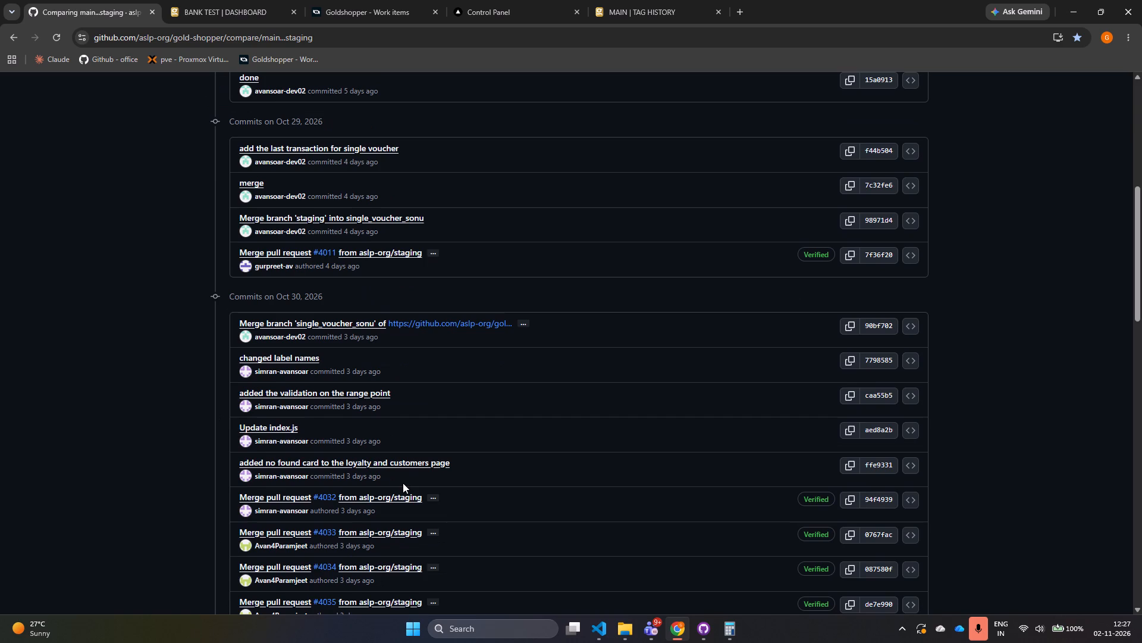
{"action": "scroll", "coordinate": [403, 483], "scroll_direction": "up", "scroll_amount": 3}
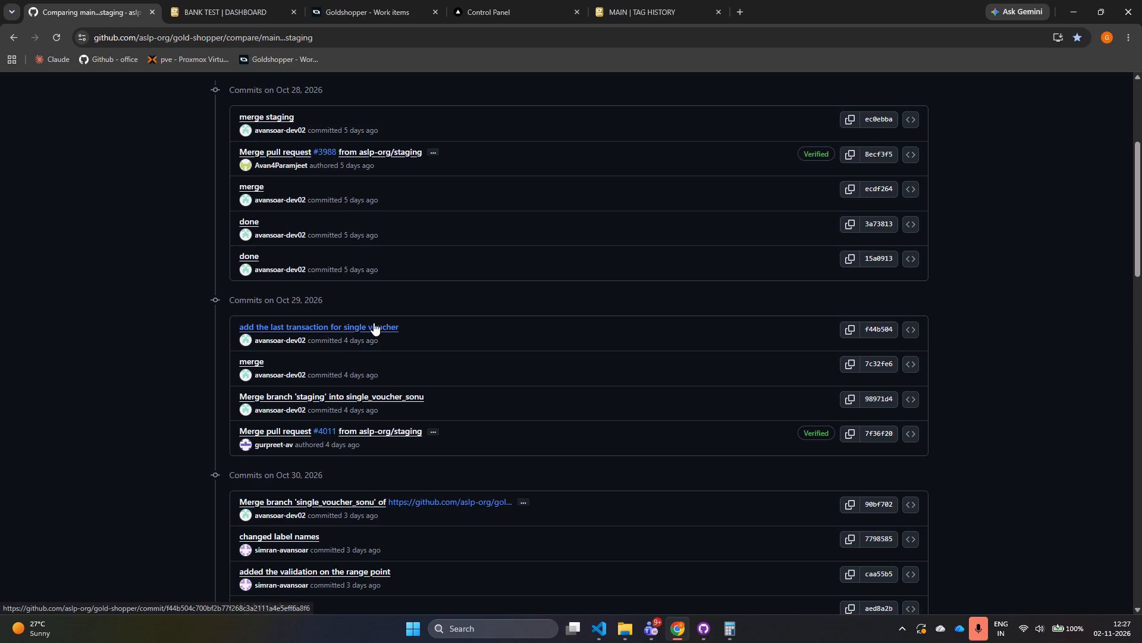
{"action": "scroll", "coordinate": [306, 385], "scroll_direction": "down", "scroll_amount": 4}
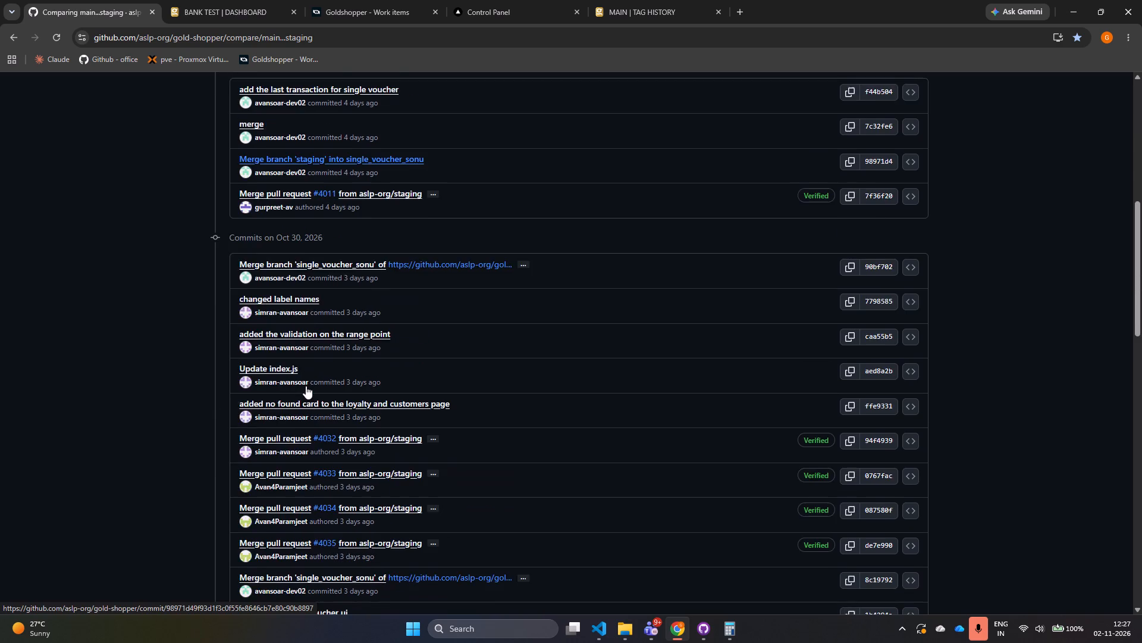
{"action": "scroll", "coordinate": [306, 386], "scroll_direction": "up", "scroll_amount": 4}
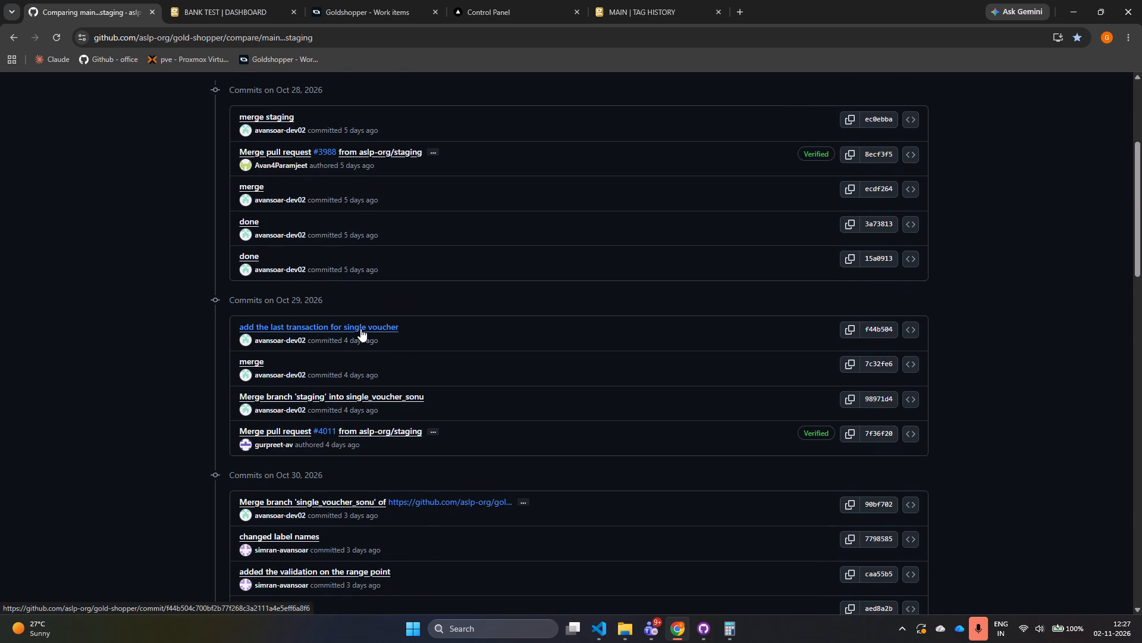
{"action": "scroll", "coordinate": [377, 327], "scroll_direction": "up", "scroll_amount": 4}
{"action": "scroll", "coordinate": [319, 491], "scroll_direction": "down", "scroll_amount": 3}
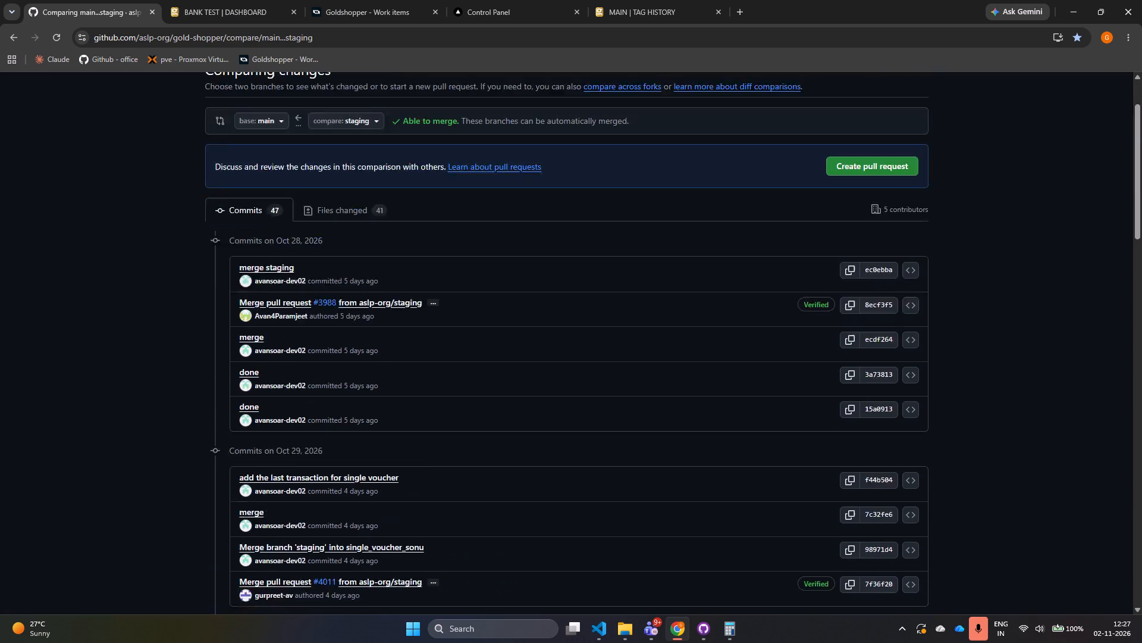
{"action": "scroll", "coordinate": [316, 493], "scroll_direction": "down", "scroll_amount": 2}
{"action": "scroll", "coordinate": [268, 303], "scroll_direction": "down", "scroll_amount": 4}
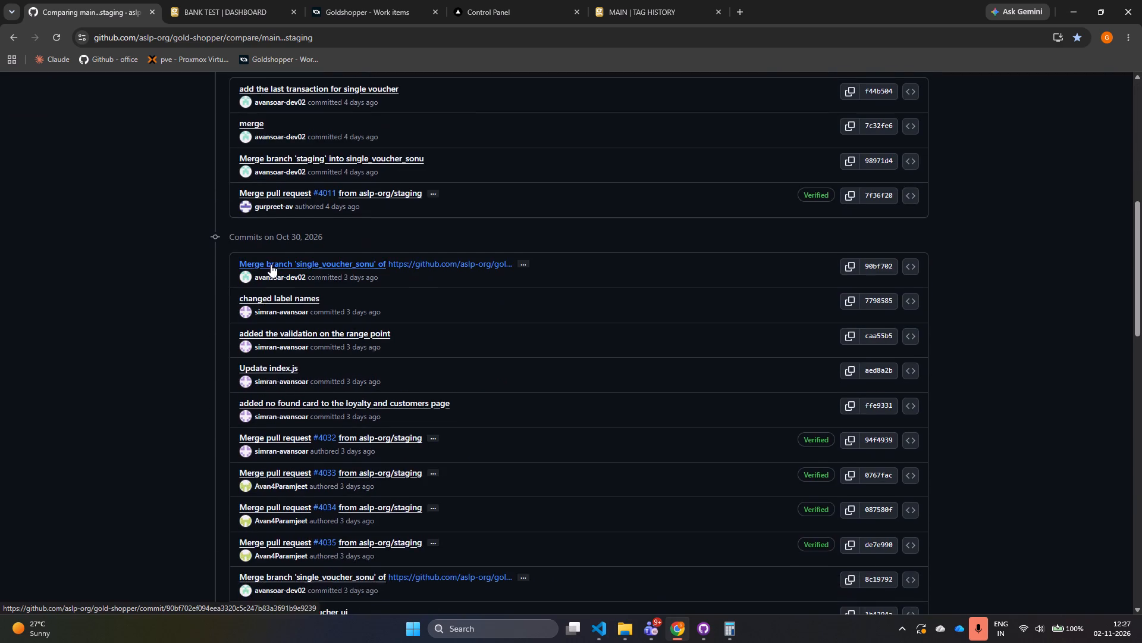
{"action": "scroll", "coordinate": [271, 264], "scroll_direction": "down", "scroll_amount": 1}
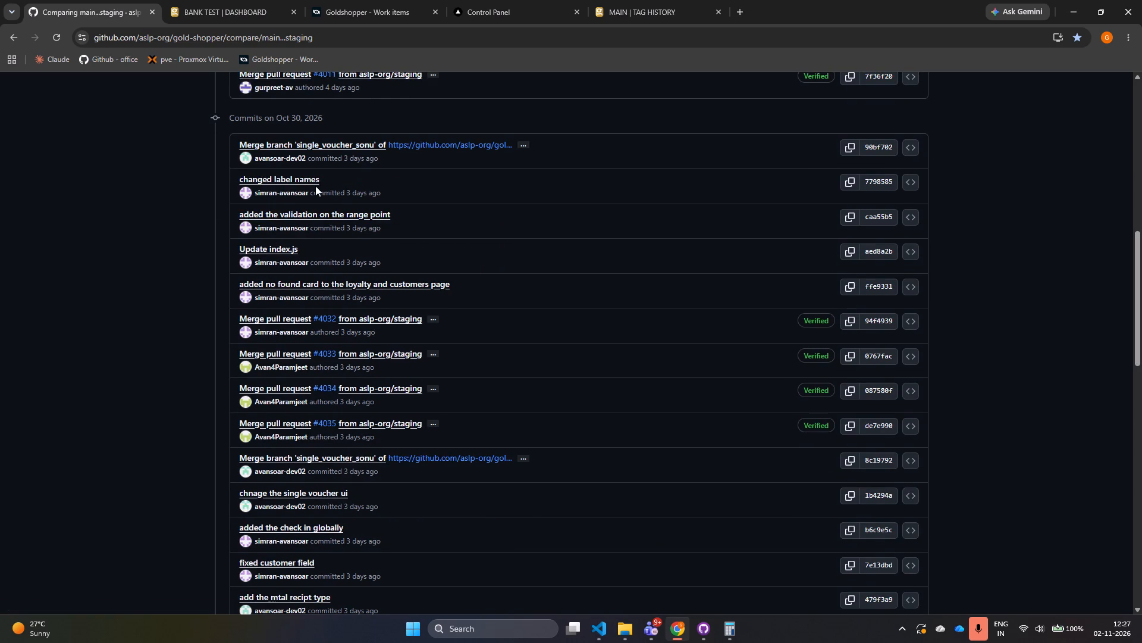
{"action": "scroll", "coordinate": [336, 244], "scroll_direction": "down", "scroll_amount": 3}
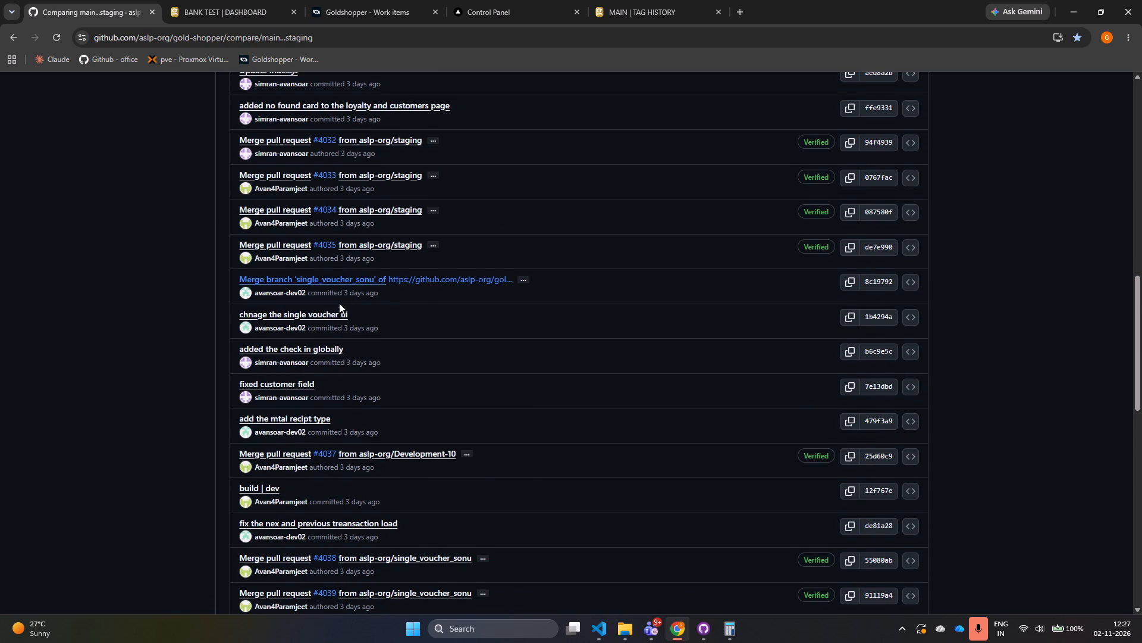
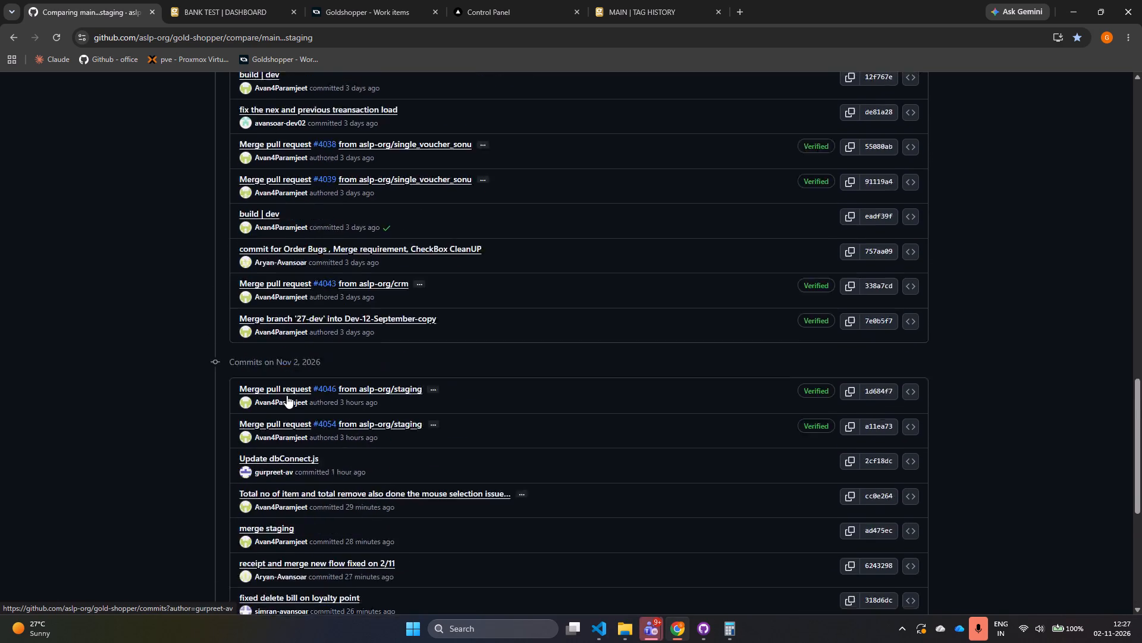
Start a new pull request from the staging branch into main in the gold-shopper repository.
{"action": "scroll", "coordinate": [287, 395], "scroll_direction": "up", "scroll_amount": 20}
{"action": "scroll", "coordinate": [287, 395], "scroll_direction": "up", "scroll_amount": 5}
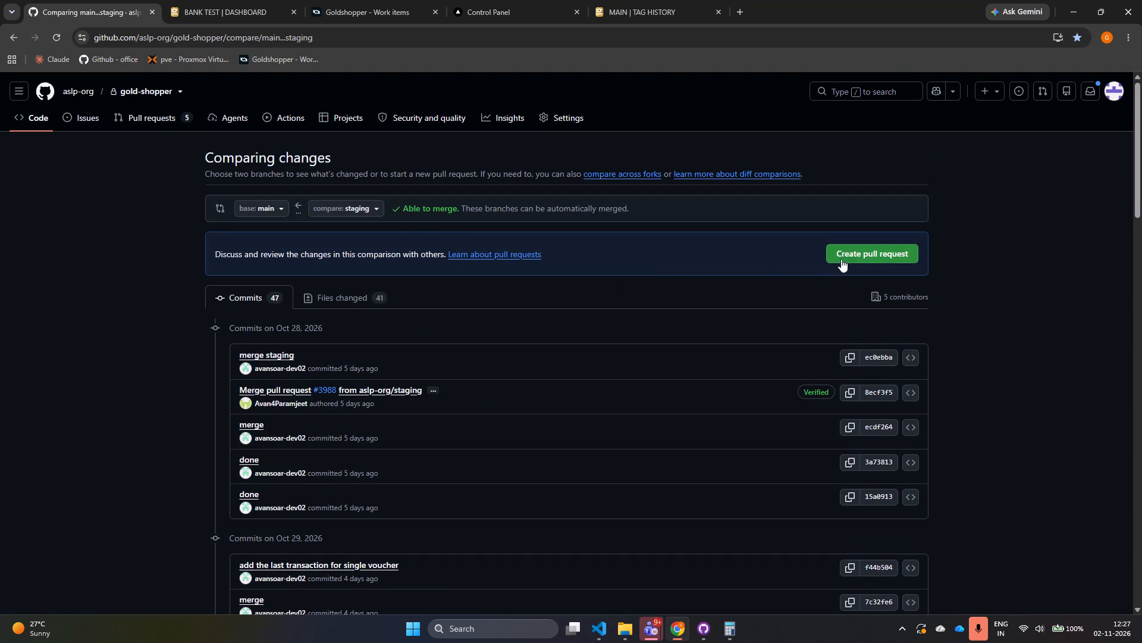
{"action": "left_click", "coordinate": [850, 258]}
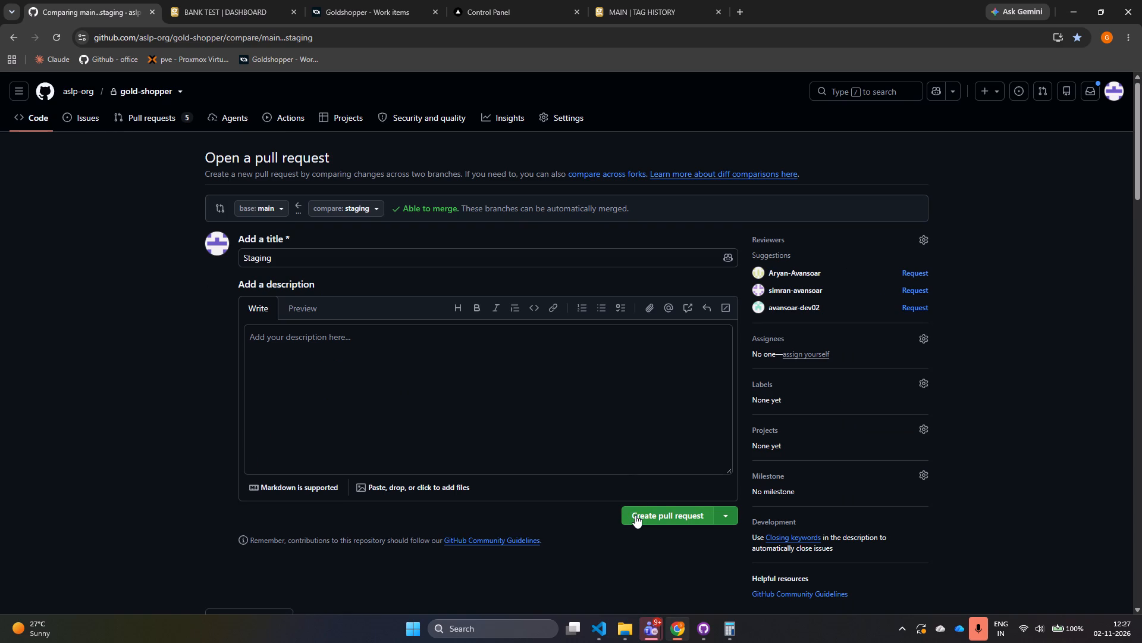
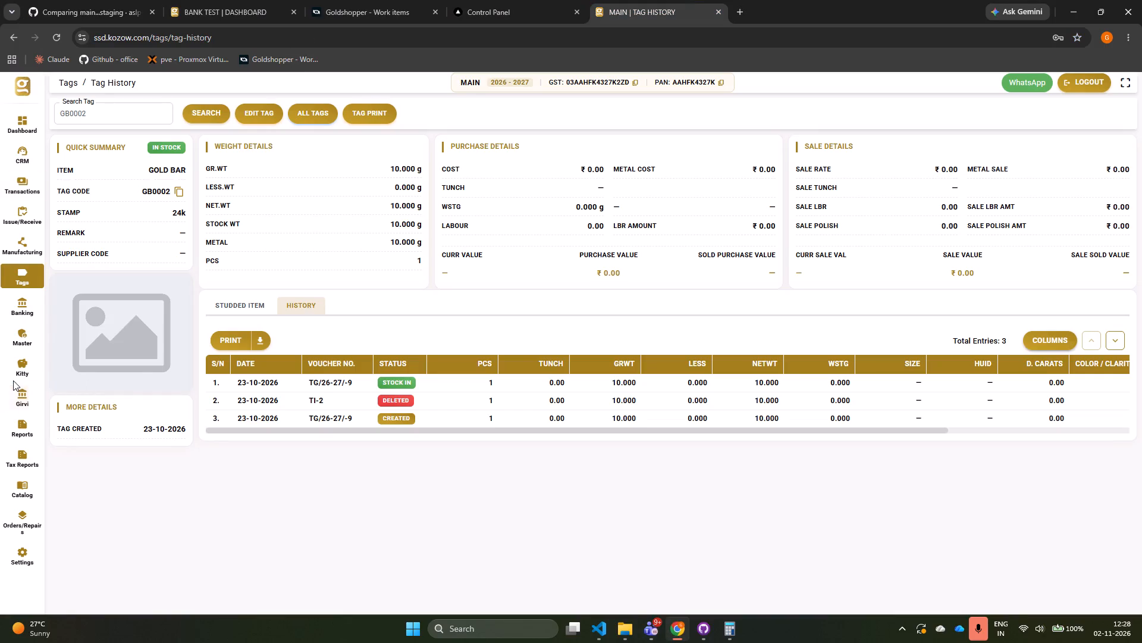
Open a new kitty entry on the Gold Shopper site and select Mobile single pagecu as its account.
{"action": "left_click", "coordinate": [23, 372]}
{"action": "left_click", "coordinate": [87, 393]}
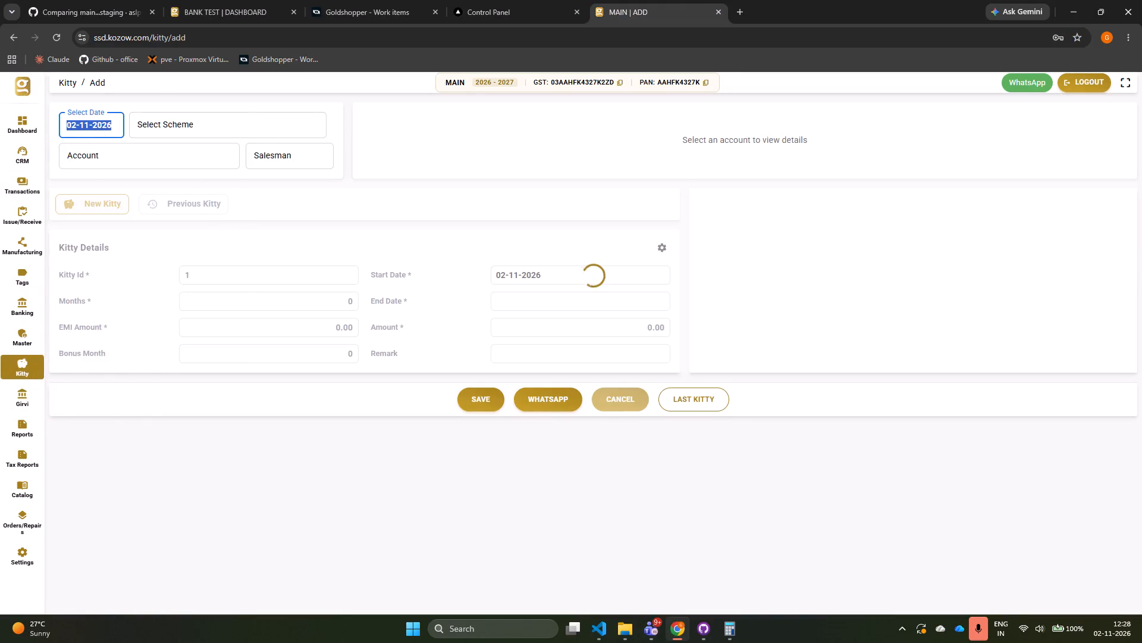
{"action": "left_click", "coordinate": [196, 157]}
{"action": "left_click", "coordinate": [153, 194]}
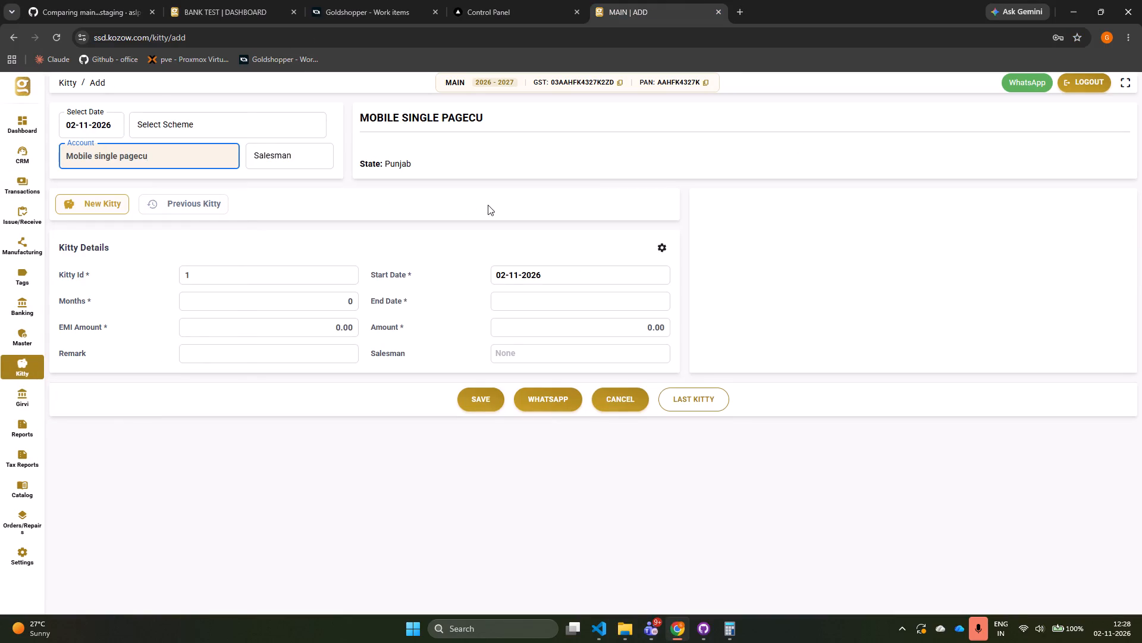
{"action": "left_click", "coordinate": [488, 205]}
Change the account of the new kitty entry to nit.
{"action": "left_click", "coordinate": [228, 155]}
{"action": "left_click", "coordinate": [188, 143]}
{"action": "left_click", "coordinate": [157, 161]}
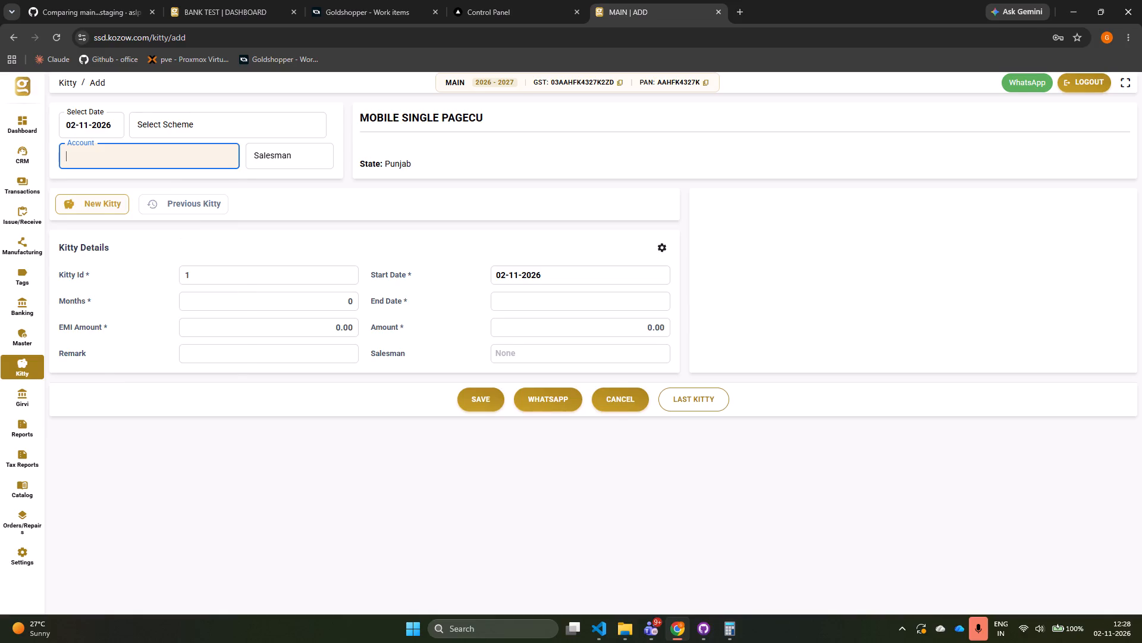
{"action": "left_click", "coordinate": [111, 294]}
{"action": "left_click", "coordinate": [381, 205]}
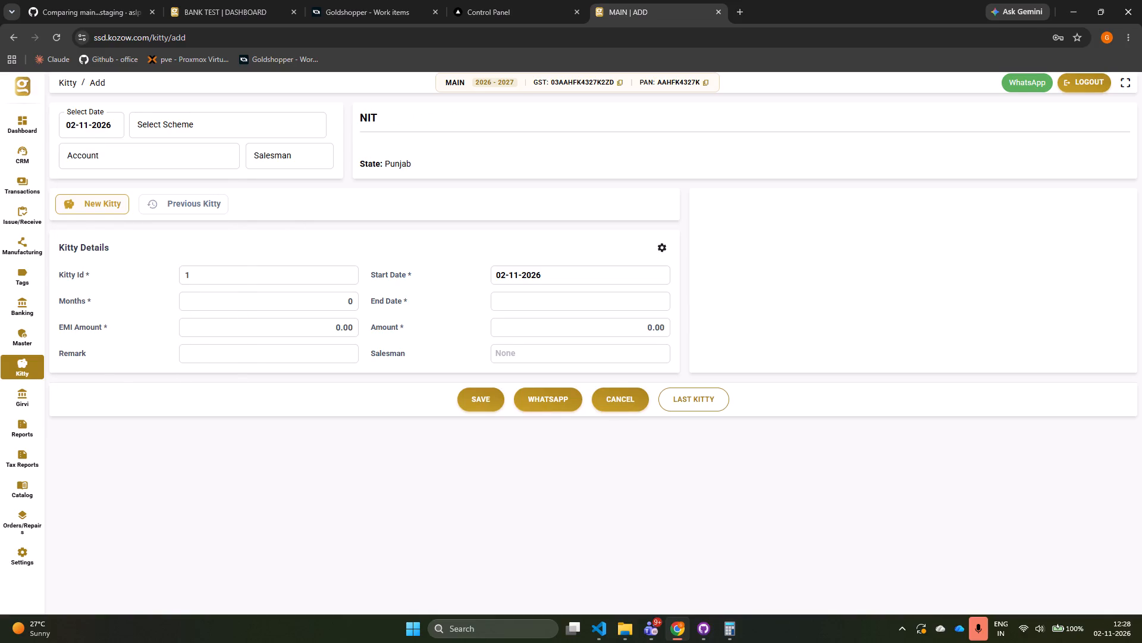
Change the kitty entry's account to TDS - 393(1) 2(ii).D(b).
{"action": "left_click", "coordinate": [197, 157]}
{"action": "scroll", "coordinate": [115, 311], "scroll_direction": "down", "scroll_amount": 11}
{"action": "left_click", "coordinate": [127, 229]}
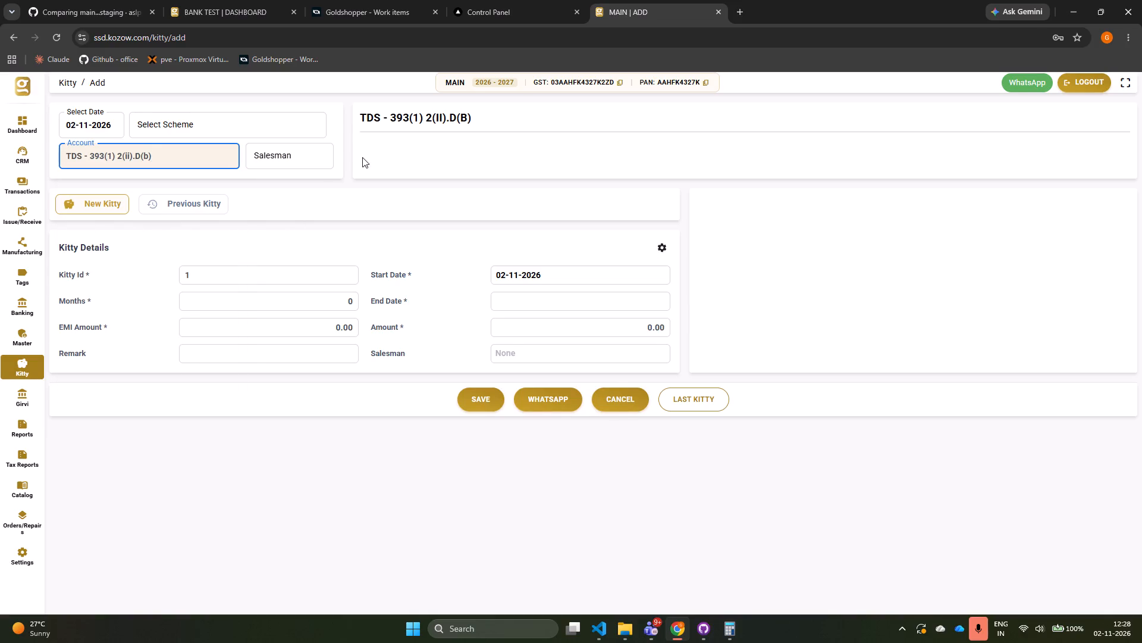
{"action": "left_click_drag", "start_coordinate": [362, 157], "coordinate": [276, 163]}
Change the kitty entry's account to Master Lender and leave the account field.
{"action": "left_click", "coordinate": [169, 168]}
{"action": "left_click", "coordinate": [177, 158]}
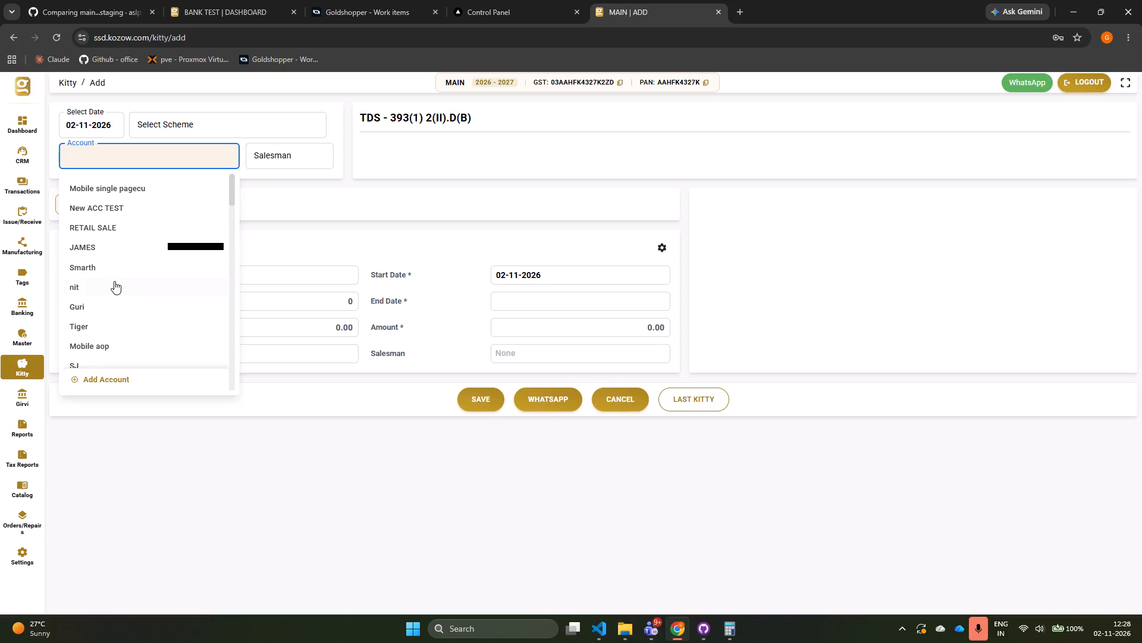
{"action": "scroll", "coordinate": [129, 280], "scroll_direction": "down", "scroll_amount": 5}
{"action": "left_click", "coordinate": [129, 279]}
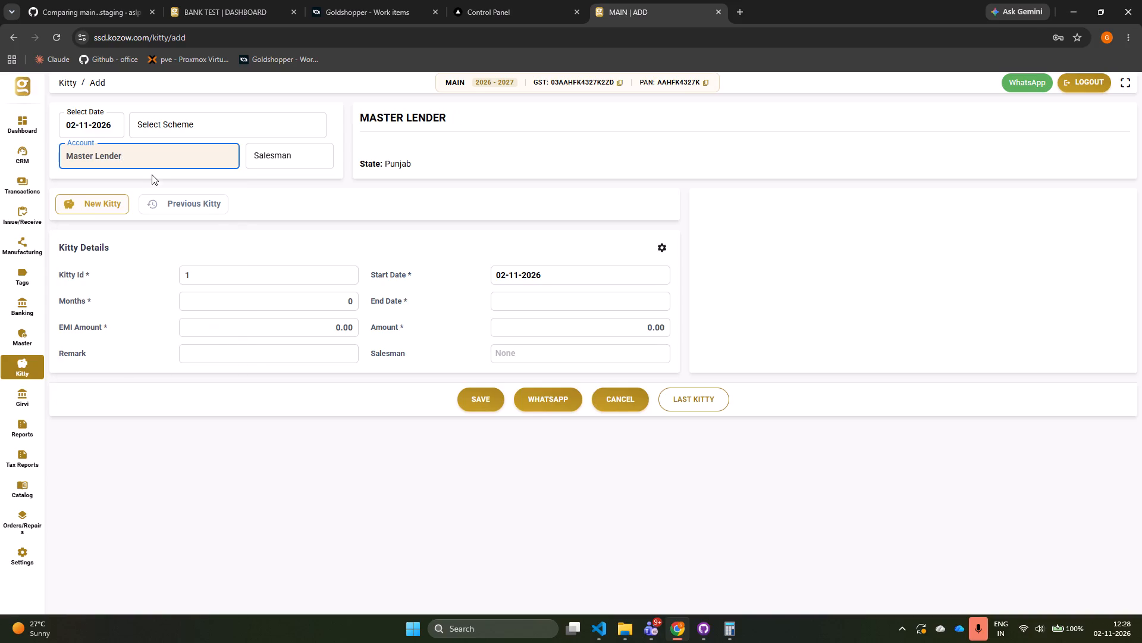
{"action": "left_click", "coordinate": [377, 210]}
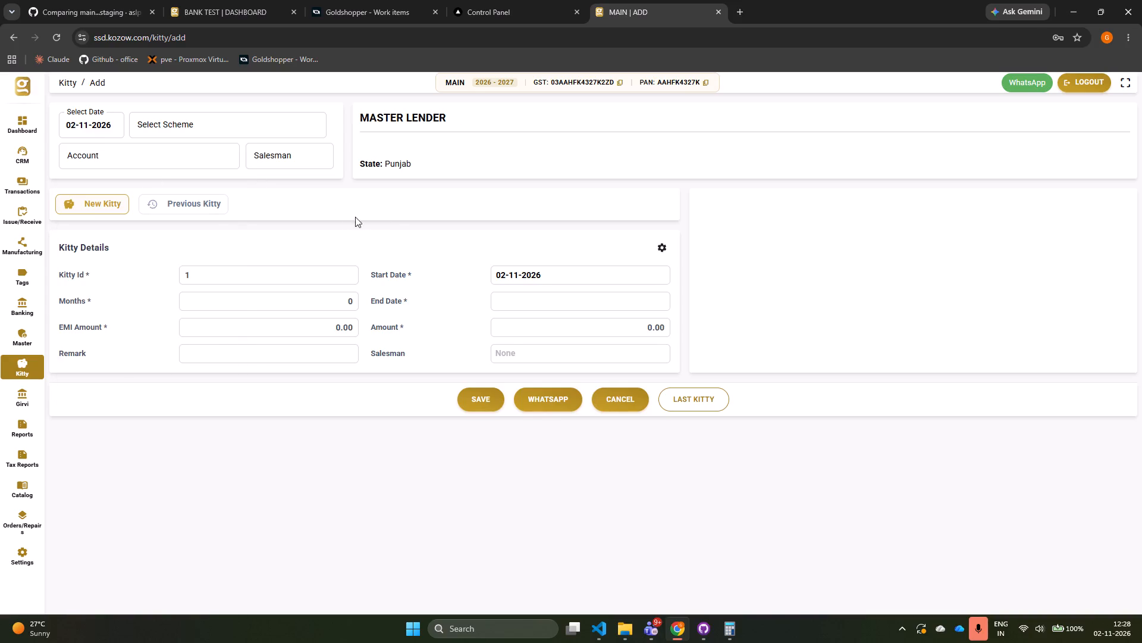
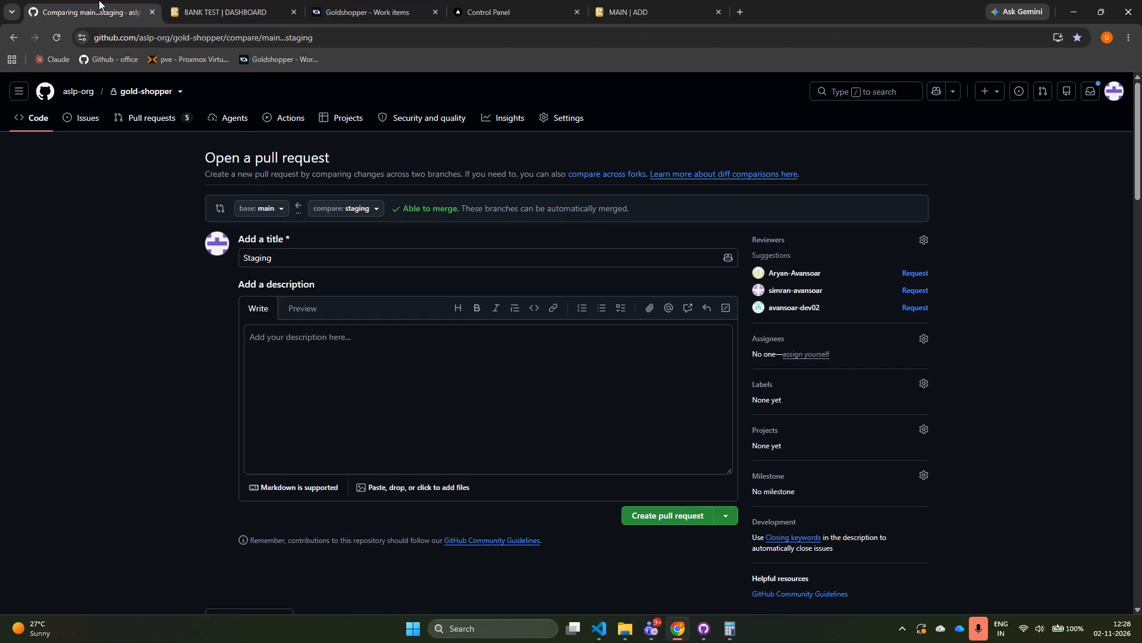
Create the pull request titled Staging, comparing the staging branch against the base branch main in gold-shopper.
{"action": "scroll", "coordinate": [648, 508], "scroll_direction": "down", "scroll_amount": 6}
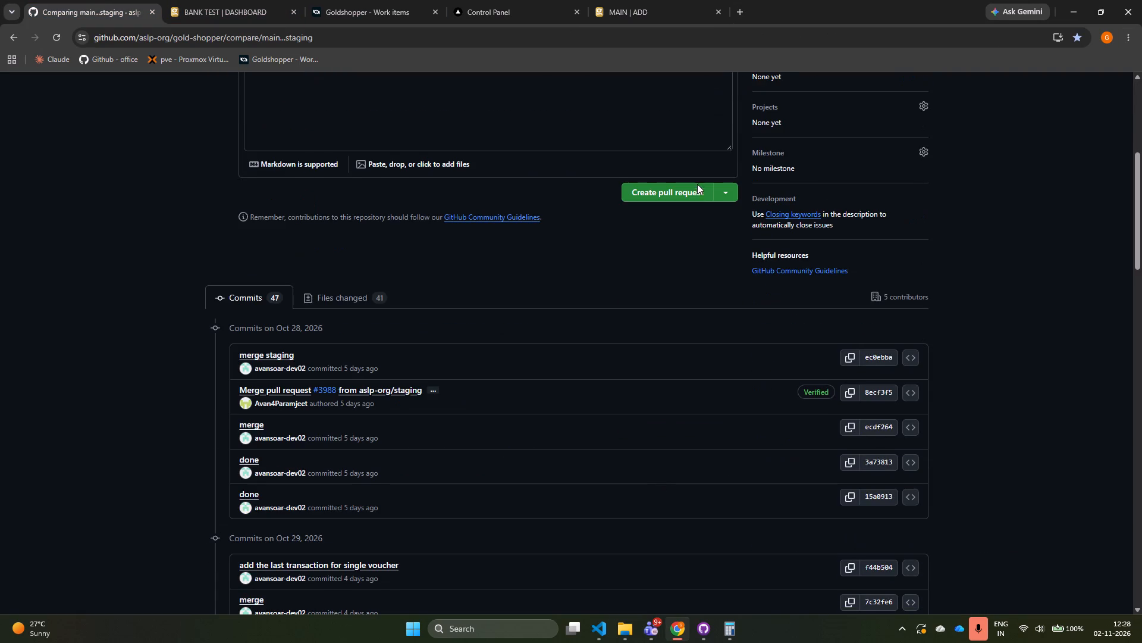
{"action": "left_click", "coordinate": [694, 172]}
{"action": "left_click", "coordinate": [703, 155]}
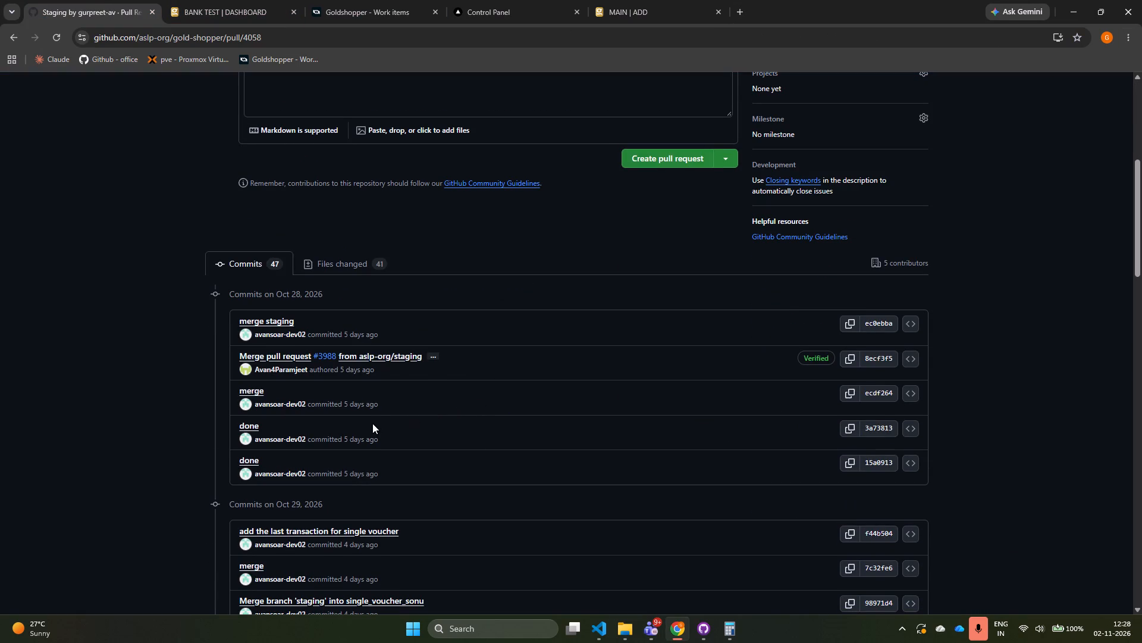
Merge the Staging pull request into main, keeping the suggested commit message and extended description.
{"action": "scroll", "coordinate": [466, 282], "scroll_direction": "down", "scroll_amount": 6}
{"action": "scroll", "coordinate": [604, 376], "scroll_direction": "down", "scroll_amount": 18}
{"action": "left_click", "coordinate": [308, 296]}
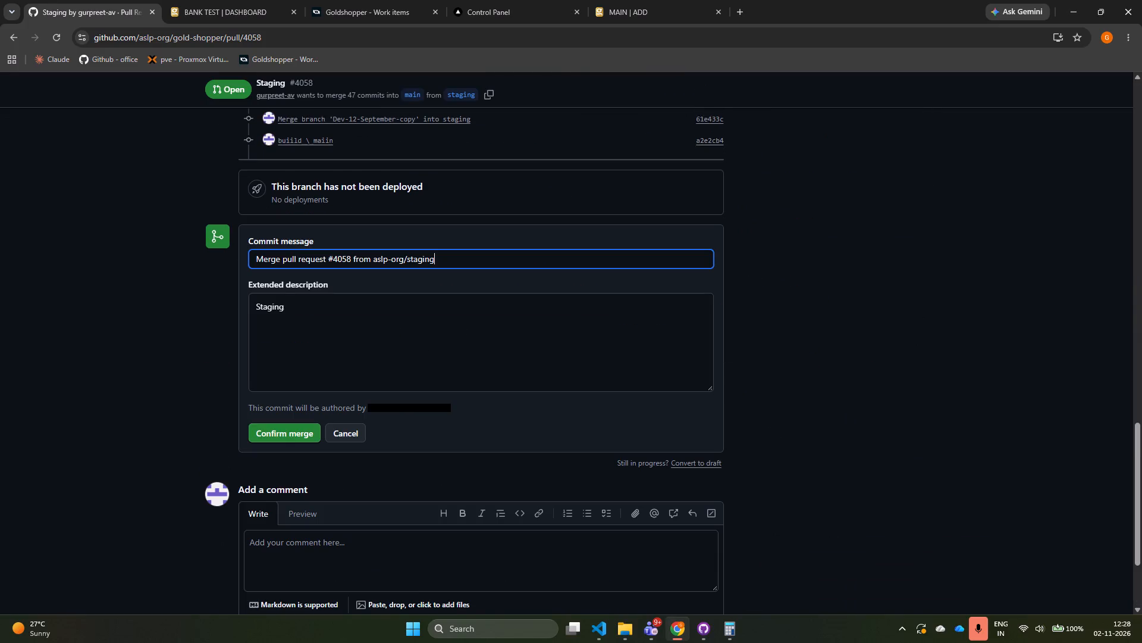
{"action": "left_click", "coordinate": [284, 423]}
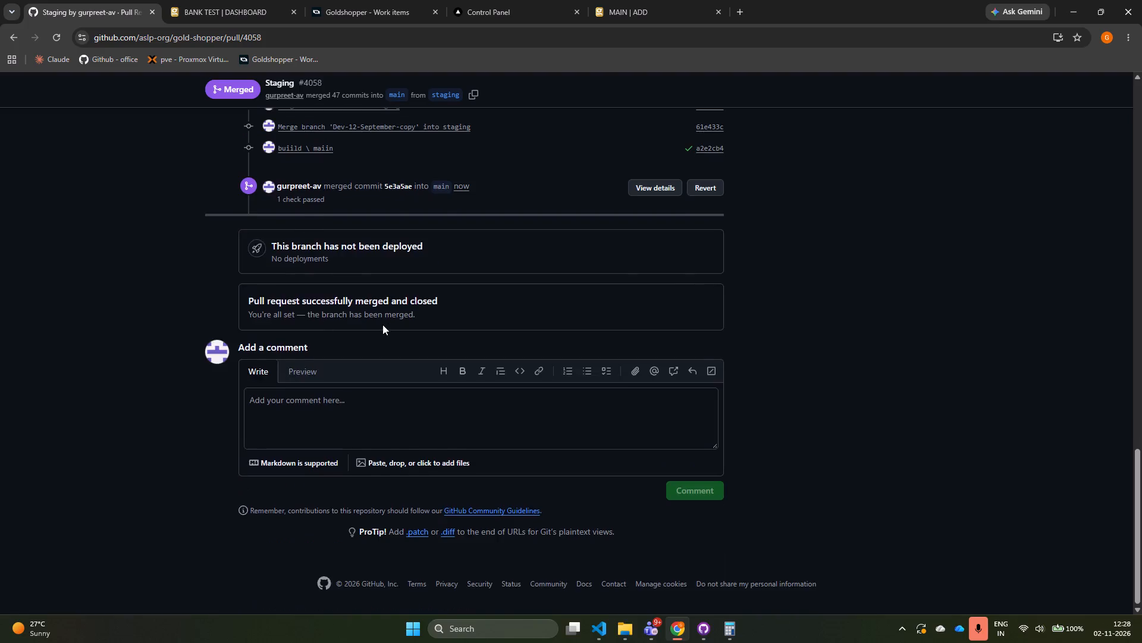
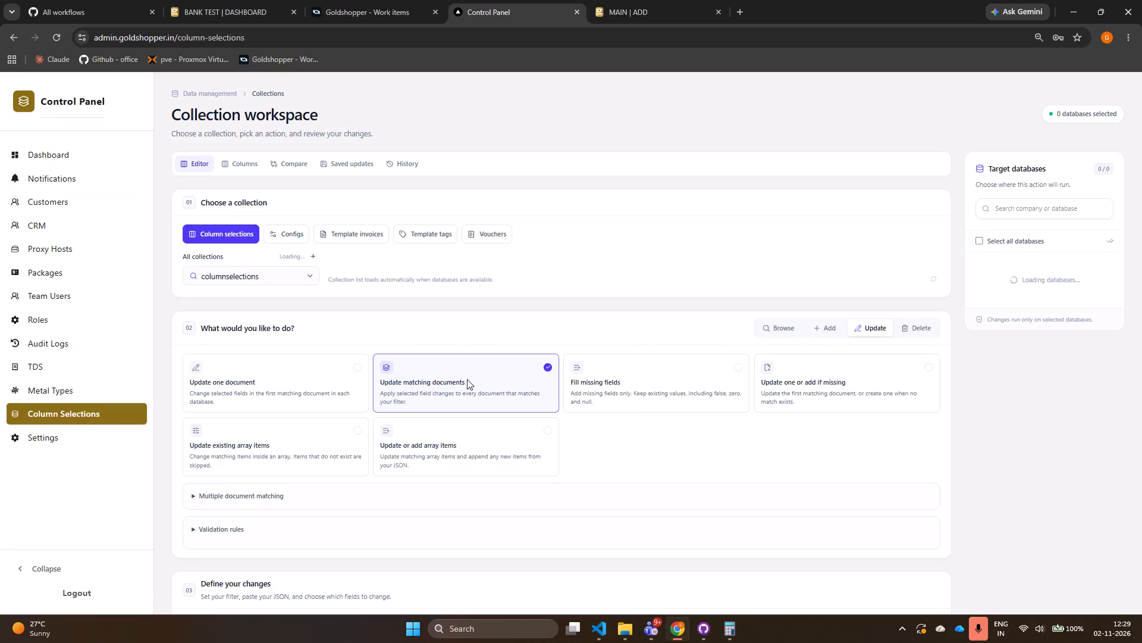
Choose Update or add array items as the update action for the columnselections collection.
{"action": "scroll", "coordinate": [455, 391], "scroll_direction": "down", "scroll_amount": 2}
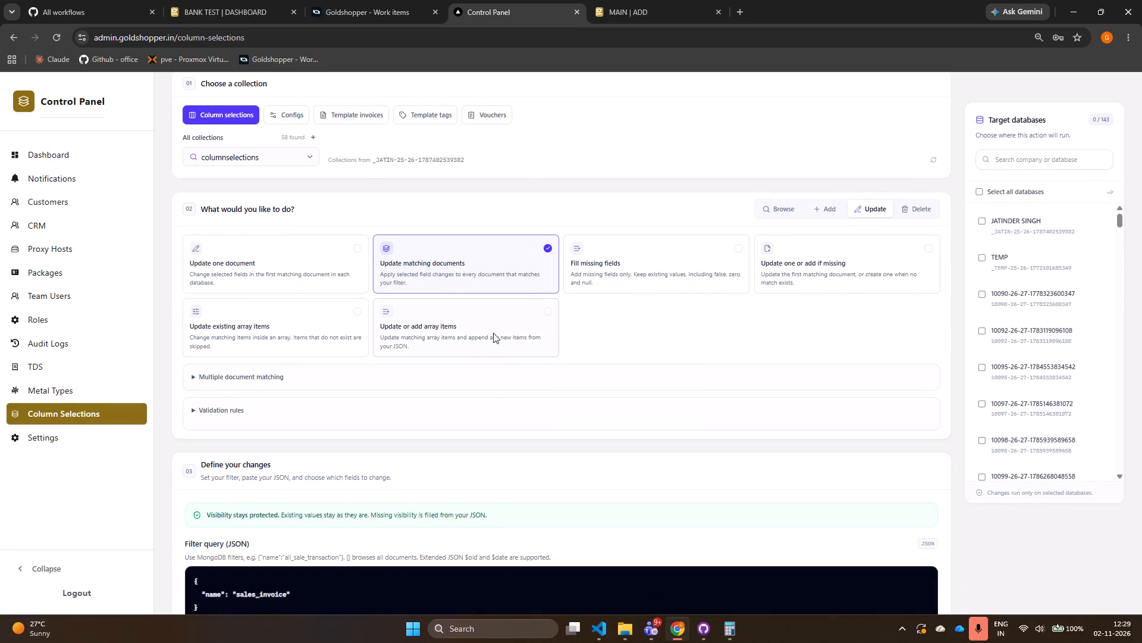
{"action": "left_click", "coordinate": [492, 335]}
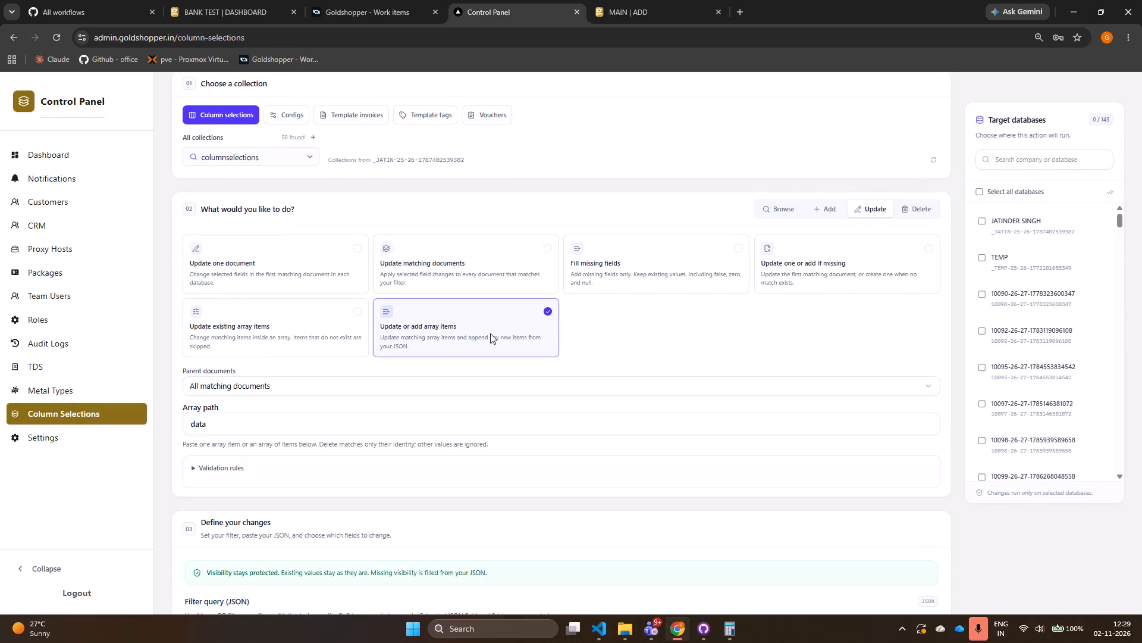
Select the closing lines of the wt item in the Array item(s) JSON for editing.
{"action": "scroll", "coordinate": [490, 333], "scroll_direction": "down", "scroll_amount": 7}
{"action": "left_click_drag", "start_coordinate": [214, 463], "coordinate": [193, 439]}
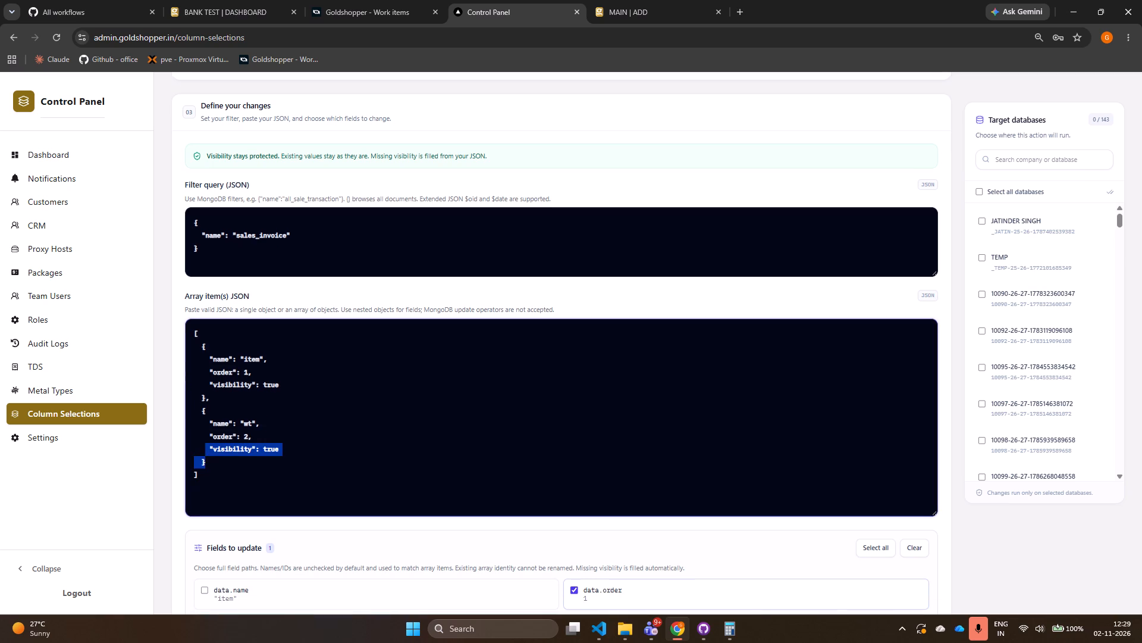
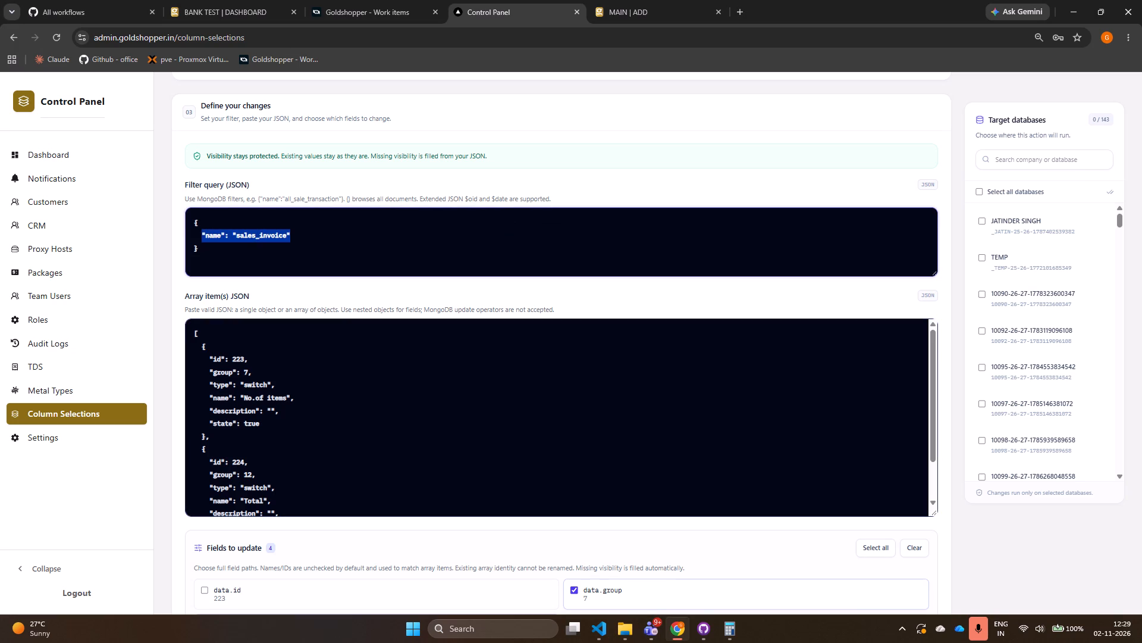
Replace the sales_invoice name condition in the Filter query JSON with "id": "sales-receipt-template".
{"action": "key", "text": "ctrl+v"}
{"action": "key", "text": "BackSpace"}
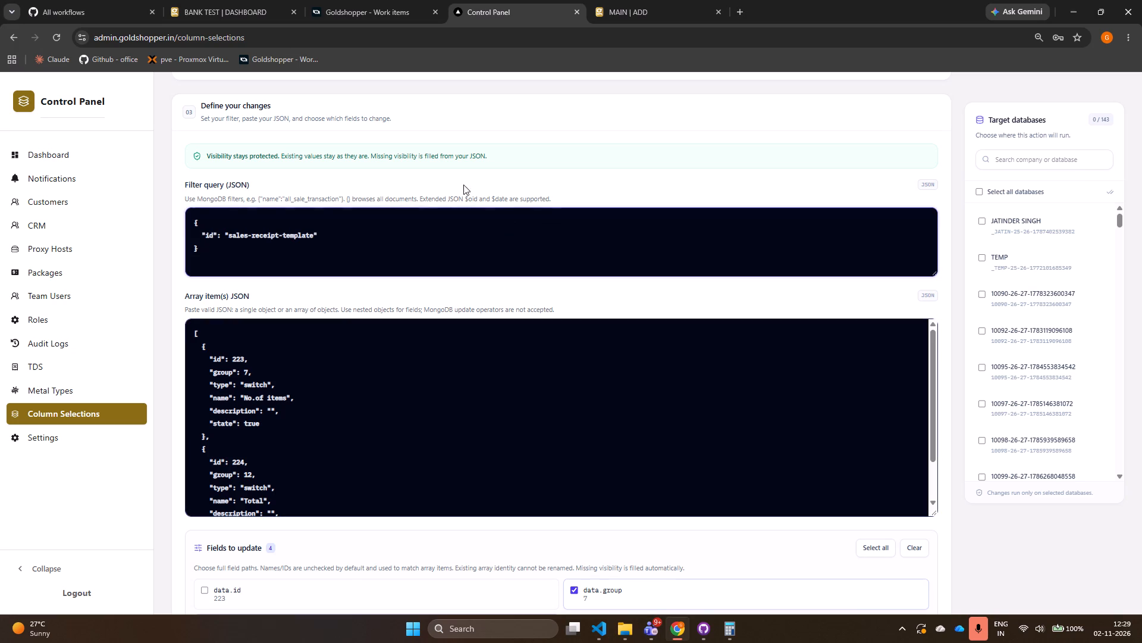
{"action": "left_click_drag", "start_coordinate": [874, 182], "coordinate": [880, 167]}
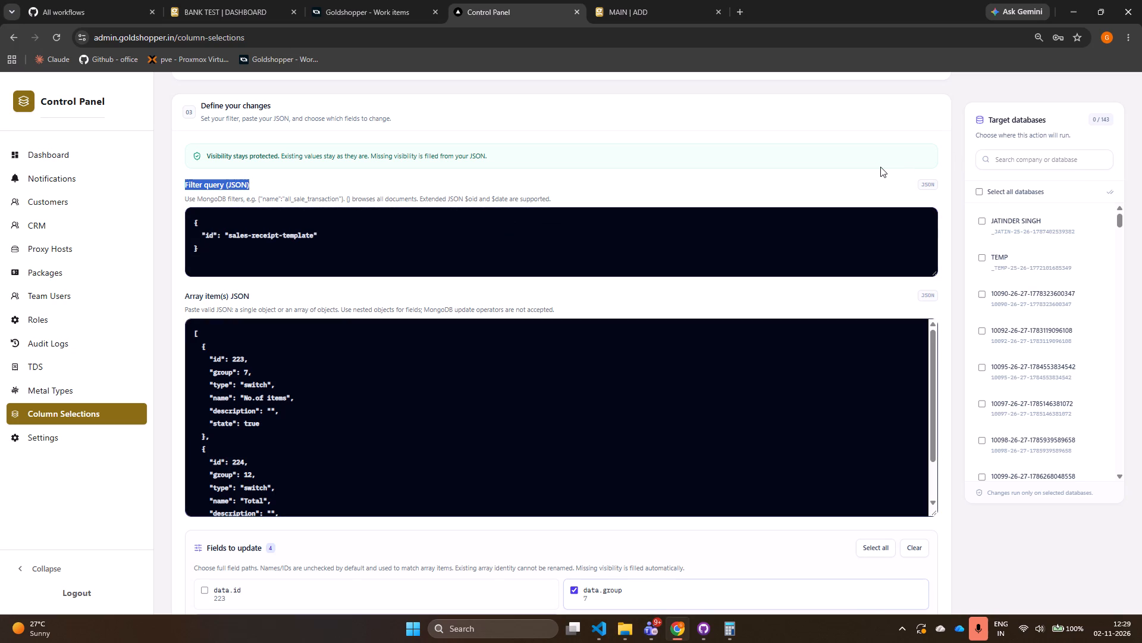
{"action": "left_click", "coordinate": [805, 178]}
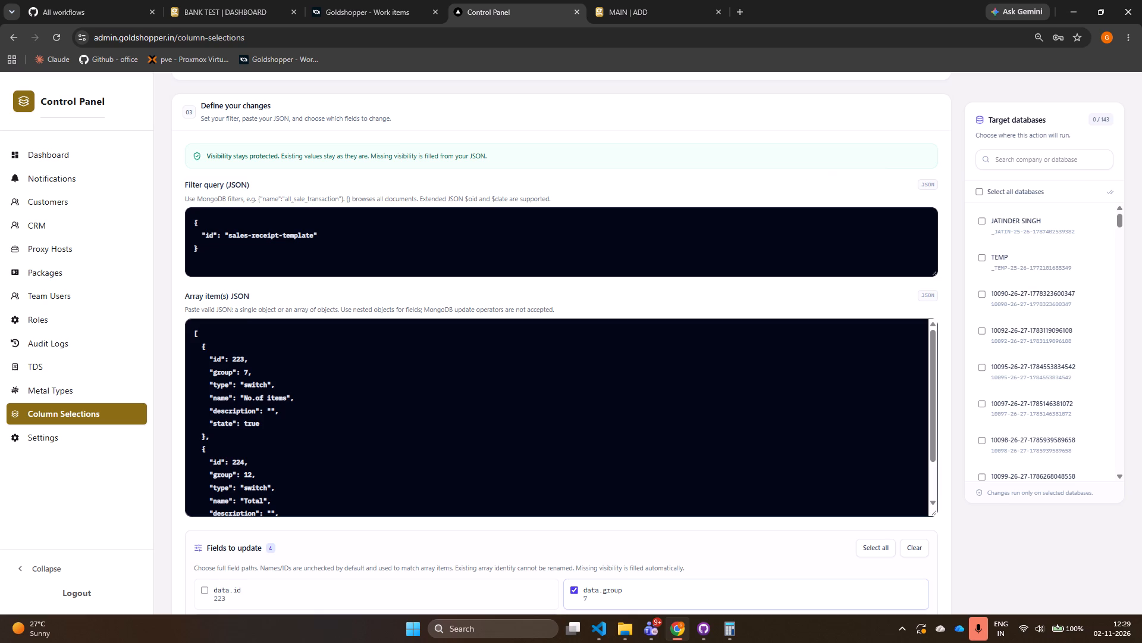
Review the item definitions in the Array item(s) JSON against the filter query.
{"action": "scroll", "coordinate": [486, 512], "scroll_direction": "down", "scroll_amount": 5}
{"action": "scroll", "coordinate": [500, 420], "scroll_direction": "down", "scroll_amount": 5}
{"action": "scroll", "coordinate": [495, 425], "scroll_direction": "up", "scroll_amount": 6}
{"action": "scroll", "coordinate": [489, 417], "scroll_direction": "down", "scroll_amount": 3}
{"action": "scroll", "coordinate": [489, 417], "scroll_direction": "up", "scroll_amount": 2}
{"action": "scroll", "coordinate": [488, 417], "scroll_direction": "down", "scroll_amount": 2}
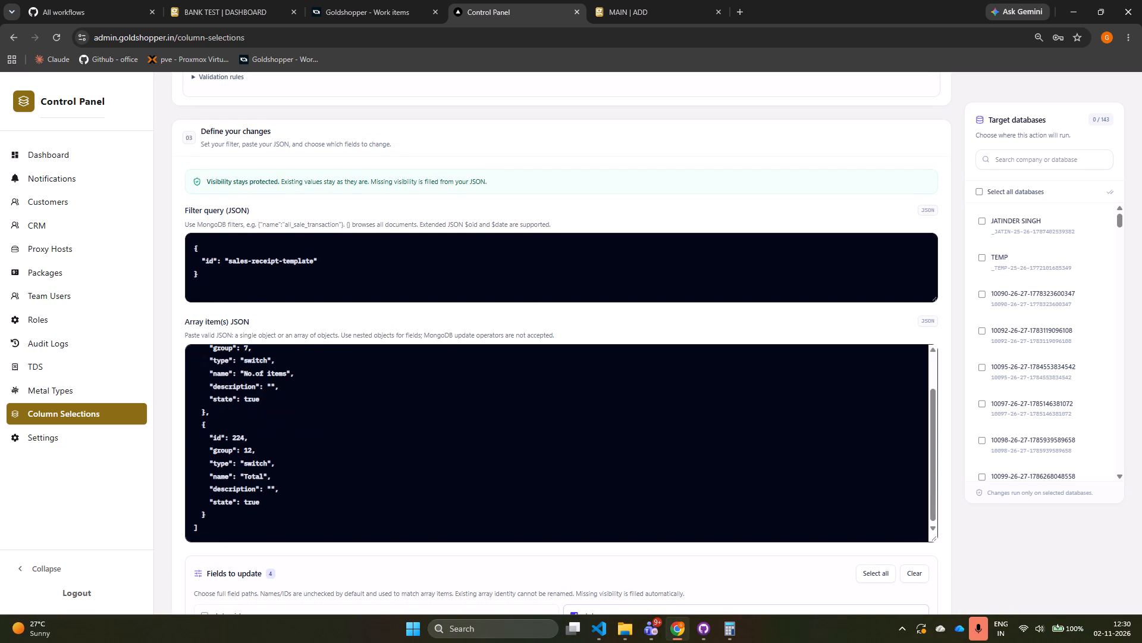
{"action": "scroll", "coordinate": [488, 417], "scroll_direction": "up", "scroll_amount": 3}
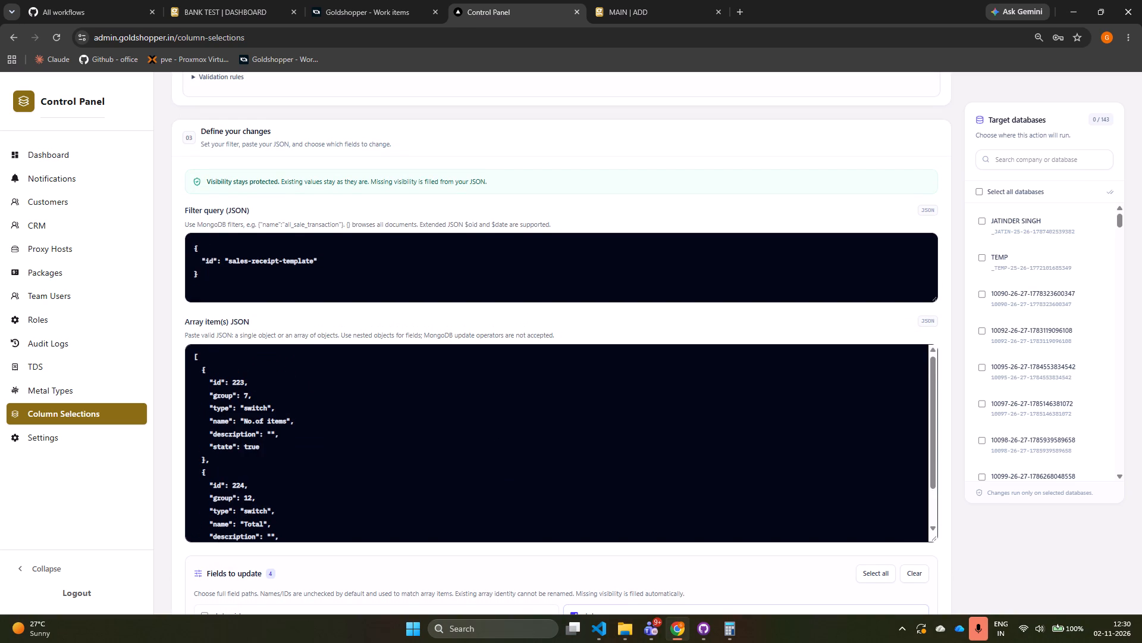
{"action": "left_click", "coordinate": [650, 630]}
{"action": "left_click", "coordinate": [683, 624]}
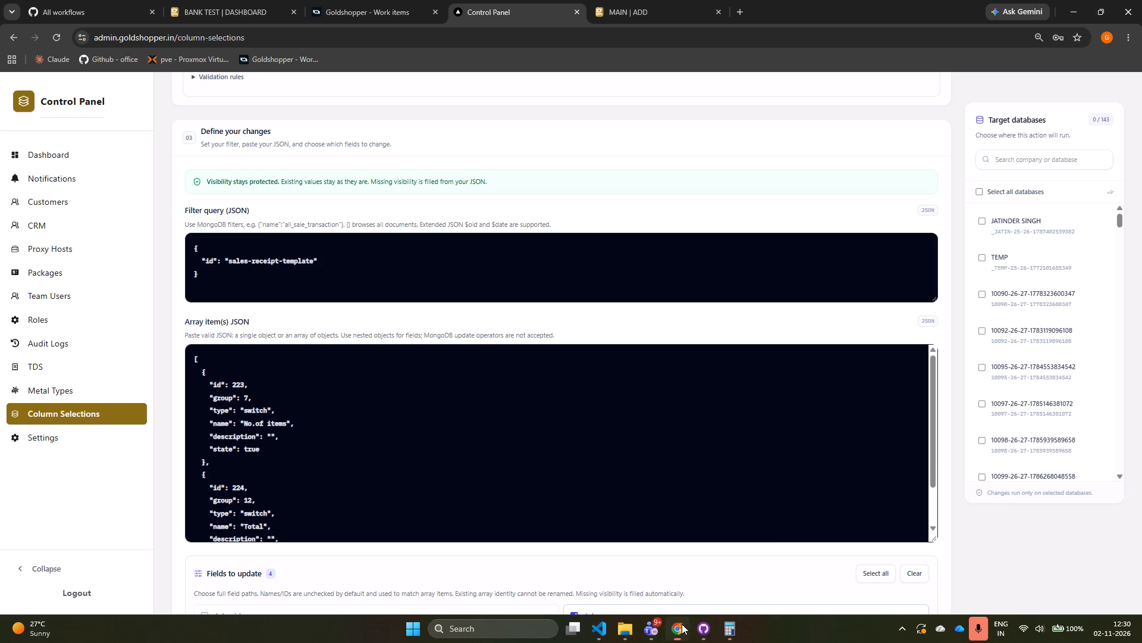
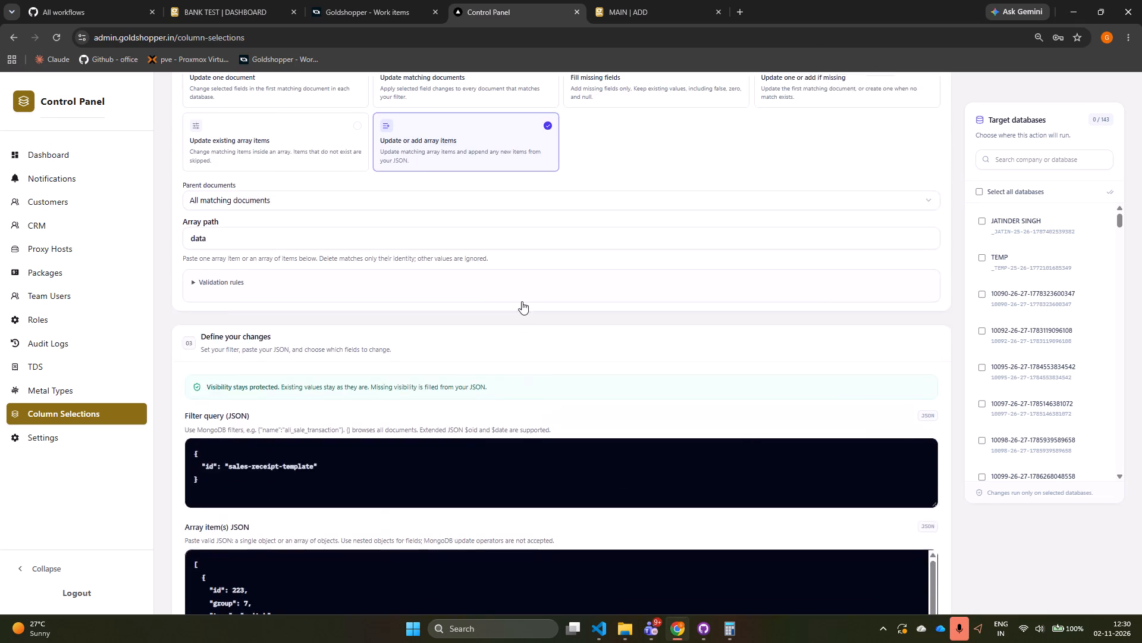
Choose the Template invoices collection as the one to update.
{"action": "scroll", "coordinate": [529, 283], "scroll_direction": "up", "scroll_amount": 3}
{"action": "scroll", "coordinate": [141, 602], "scroll_direction": "down", "scroll_amount": 3}
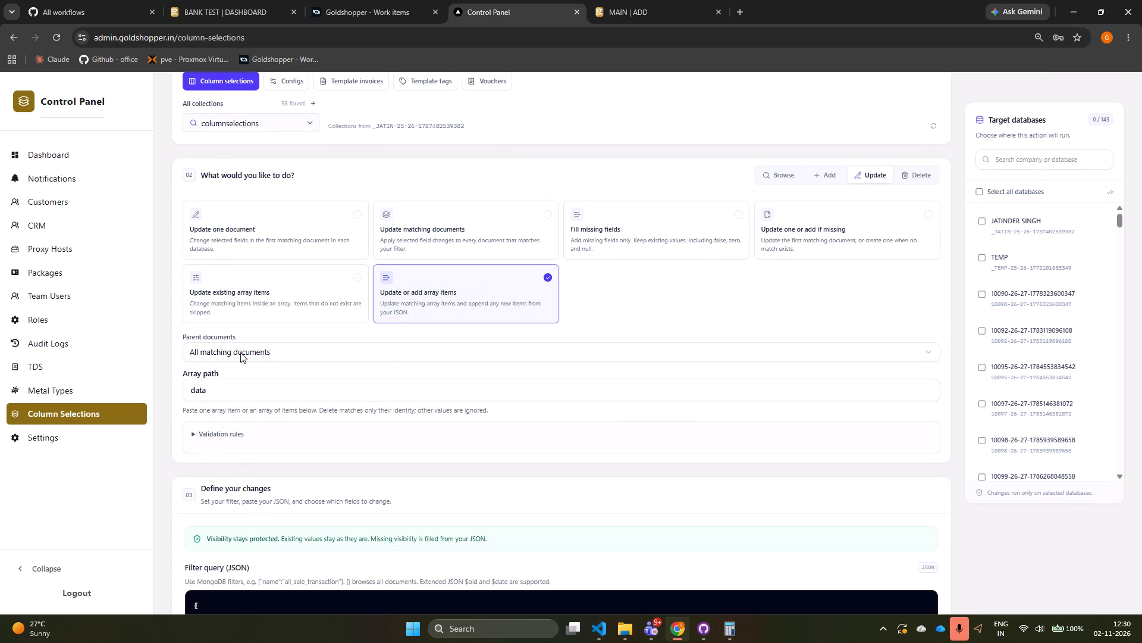
{"action": "scroll", "coordinate": [561, 349], "scroll_direction": "up", "scroll_amount": 1}
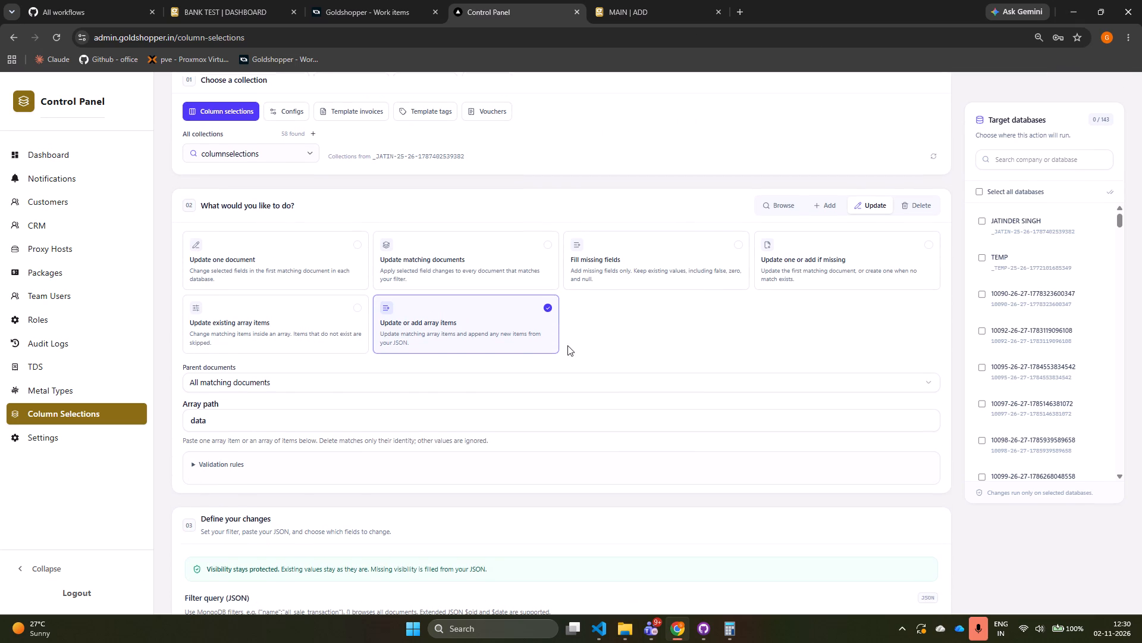
{"action": "left_click", "coordinate": [384, 142]}
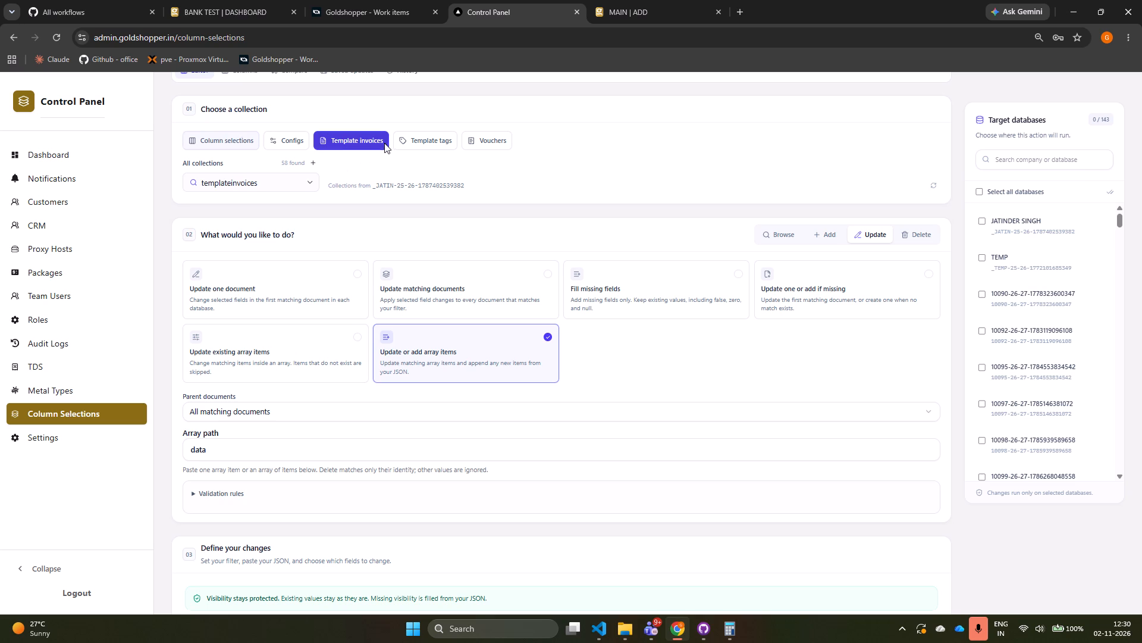
Clear the default Payments Receipt definition from the Array item(s) JSON and start a new array with an opening bracket.
{"action": "scroll", "coordinate": [233, 447], "scroll_direction": "down", "scroll_amount": 9}
{"action": "scroll", "coordinate": [277, 467], "scroll_direction": "up", "scroll_amount": 1}
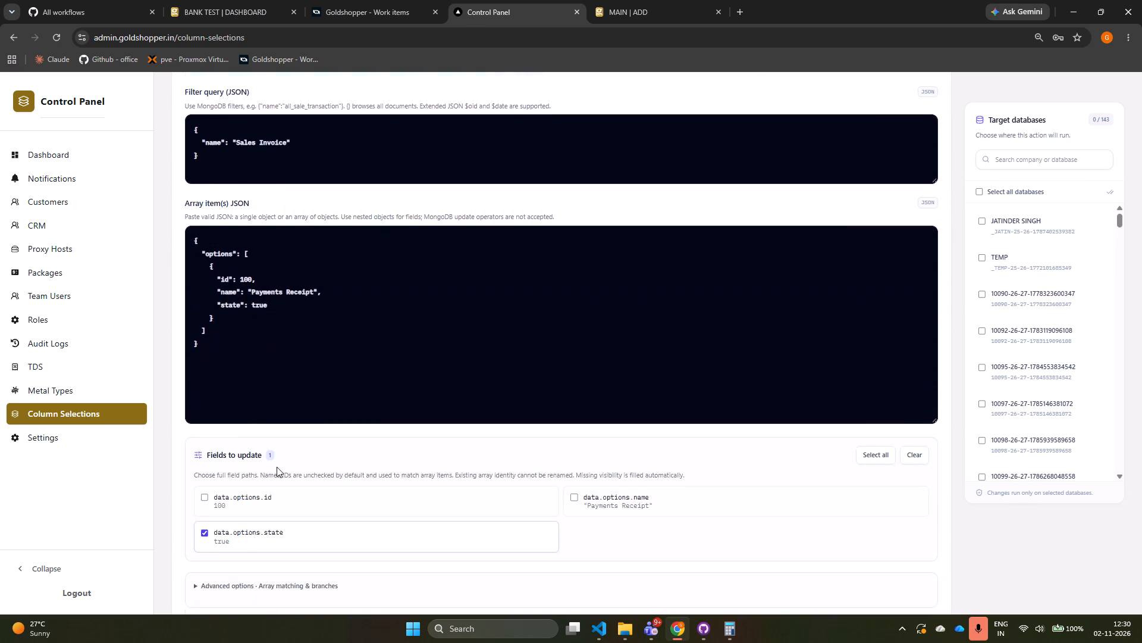
{"action": "scroll", "coordinate": [277, 467], "scroll_direction": "up", "scroll_amount": 1}
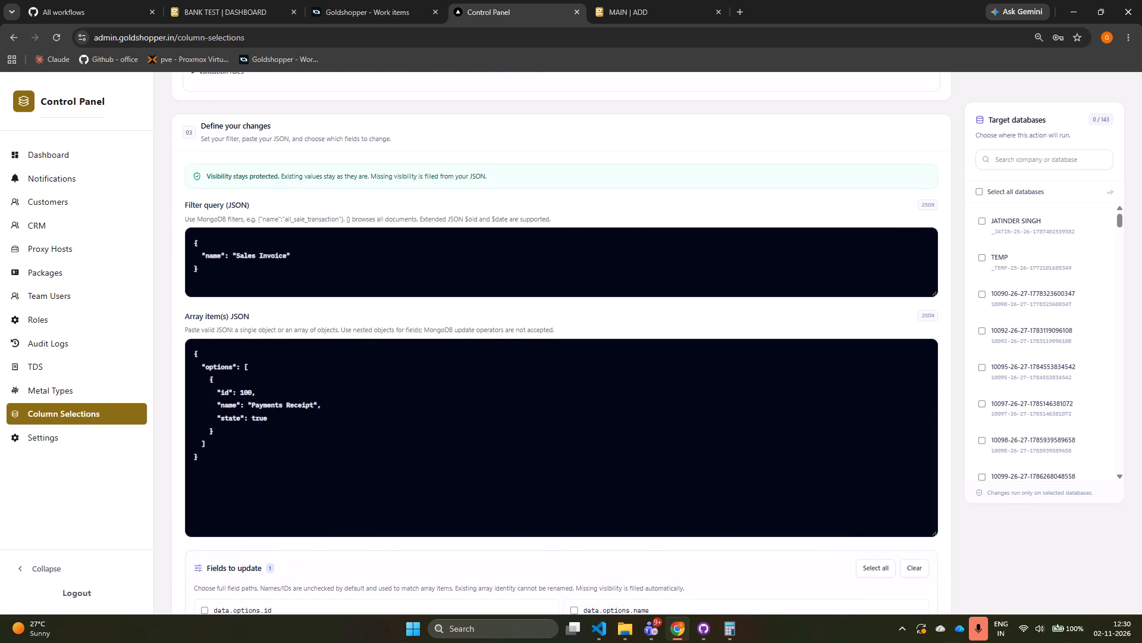
{"action": "scroll", "coordinate": [246, 373], "scroll_direction": "up", "scroll_amount": 5}
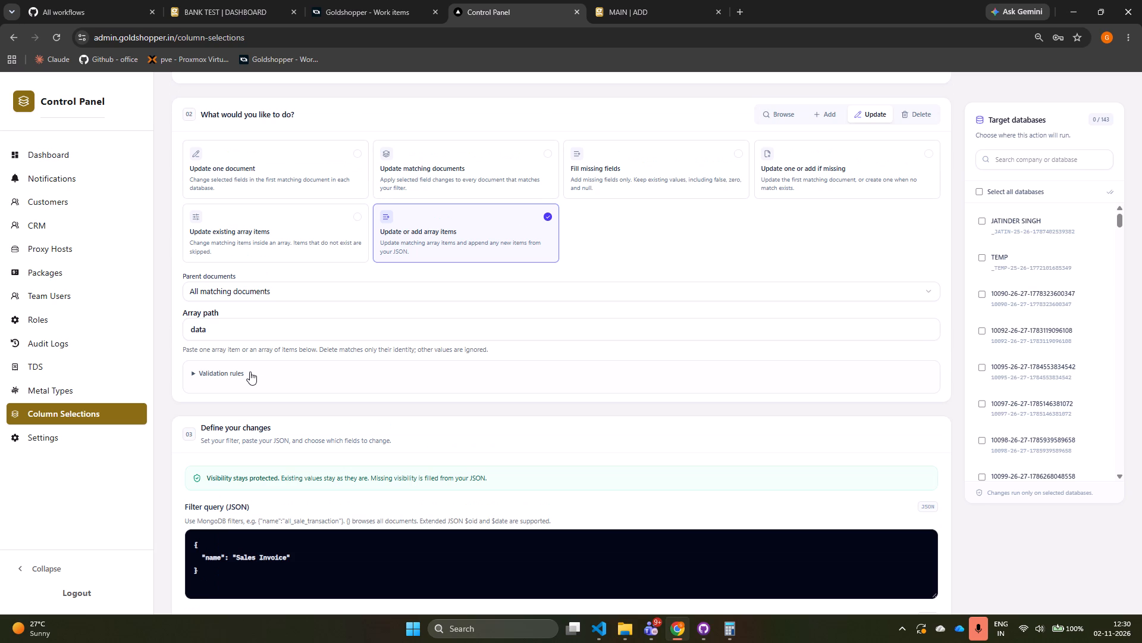
{"action": "scroll", "coordinate": [249, 380], "scroll_direction": "down", "scroll_amount": 4}
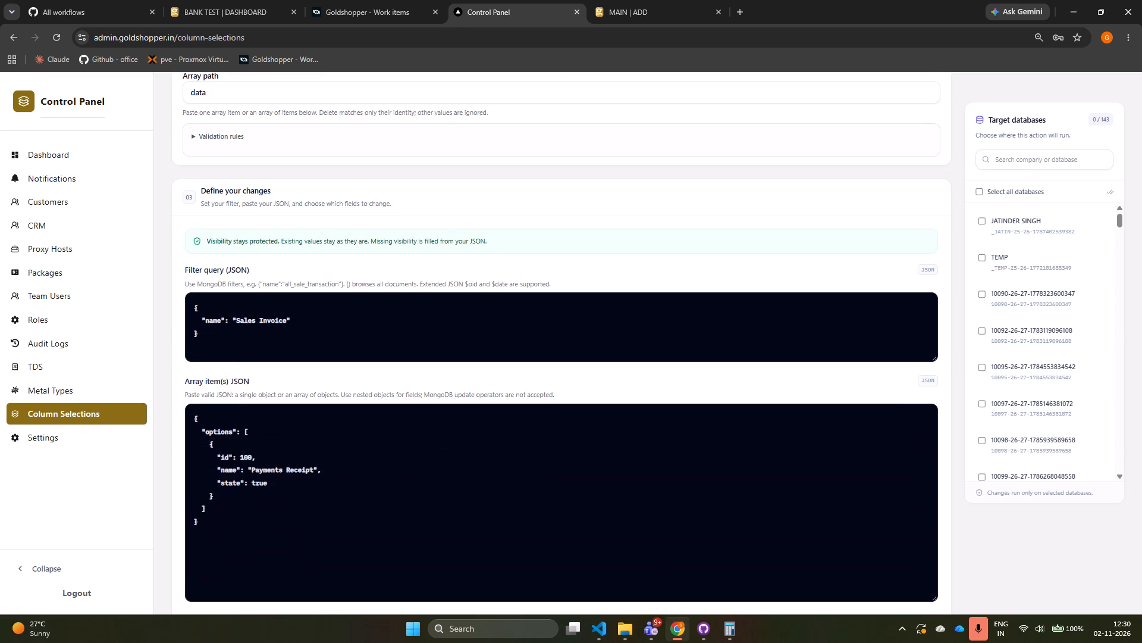
{"action": "left_click_drag", "start_coordinate": [211, 525], "coordinate": [183, 420]}
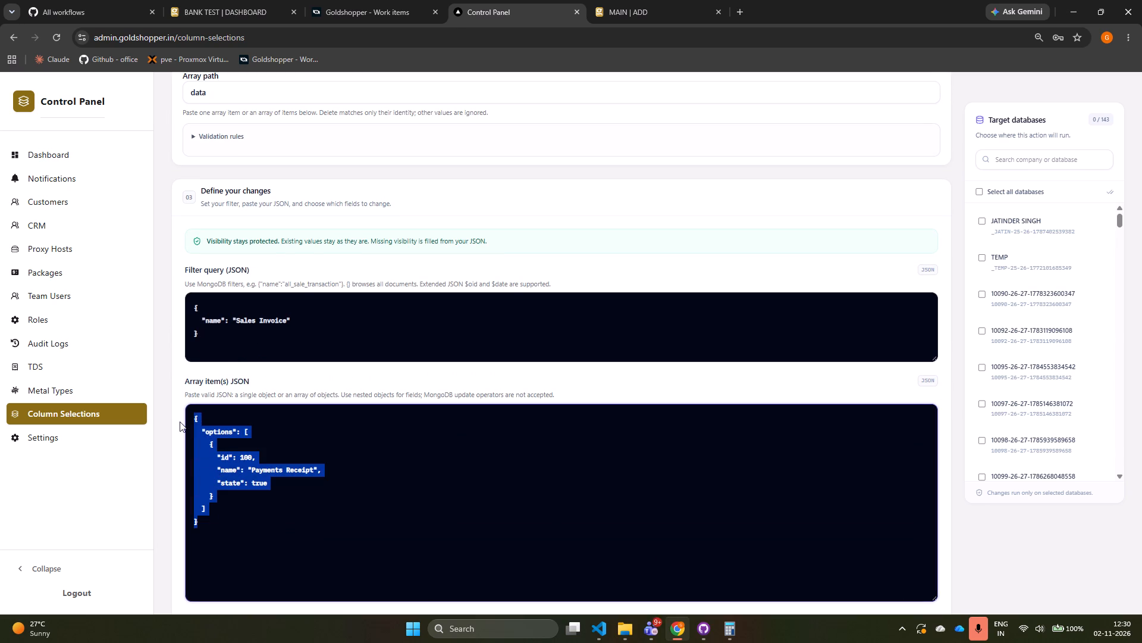
{"action": "key", "text": "BackSpace"}
{"action": "key", "text": "bracketleft"}
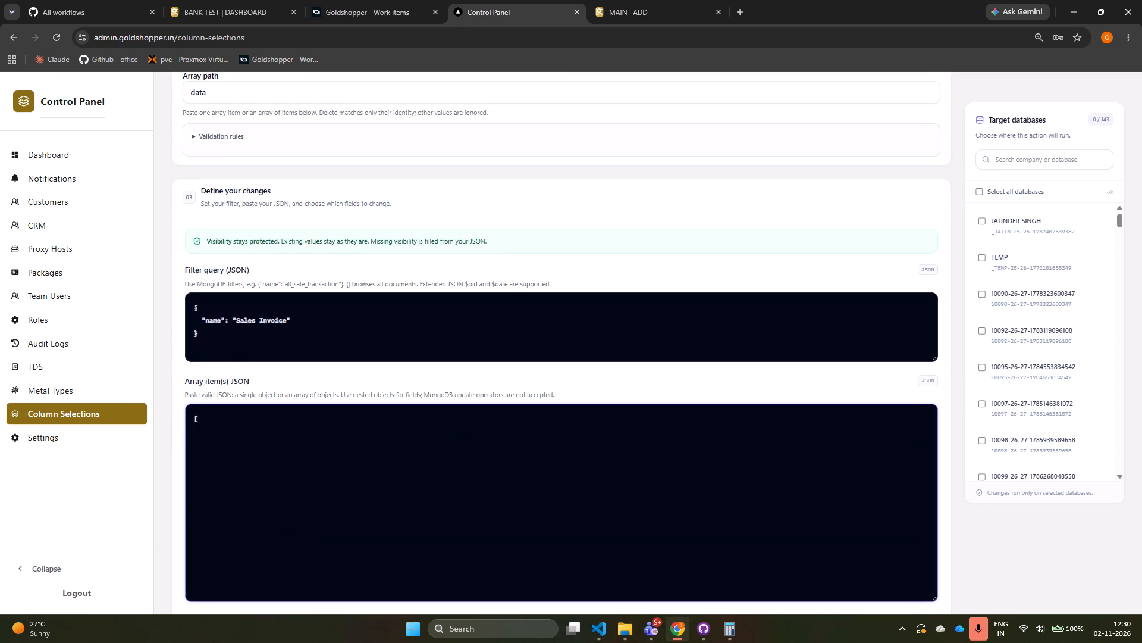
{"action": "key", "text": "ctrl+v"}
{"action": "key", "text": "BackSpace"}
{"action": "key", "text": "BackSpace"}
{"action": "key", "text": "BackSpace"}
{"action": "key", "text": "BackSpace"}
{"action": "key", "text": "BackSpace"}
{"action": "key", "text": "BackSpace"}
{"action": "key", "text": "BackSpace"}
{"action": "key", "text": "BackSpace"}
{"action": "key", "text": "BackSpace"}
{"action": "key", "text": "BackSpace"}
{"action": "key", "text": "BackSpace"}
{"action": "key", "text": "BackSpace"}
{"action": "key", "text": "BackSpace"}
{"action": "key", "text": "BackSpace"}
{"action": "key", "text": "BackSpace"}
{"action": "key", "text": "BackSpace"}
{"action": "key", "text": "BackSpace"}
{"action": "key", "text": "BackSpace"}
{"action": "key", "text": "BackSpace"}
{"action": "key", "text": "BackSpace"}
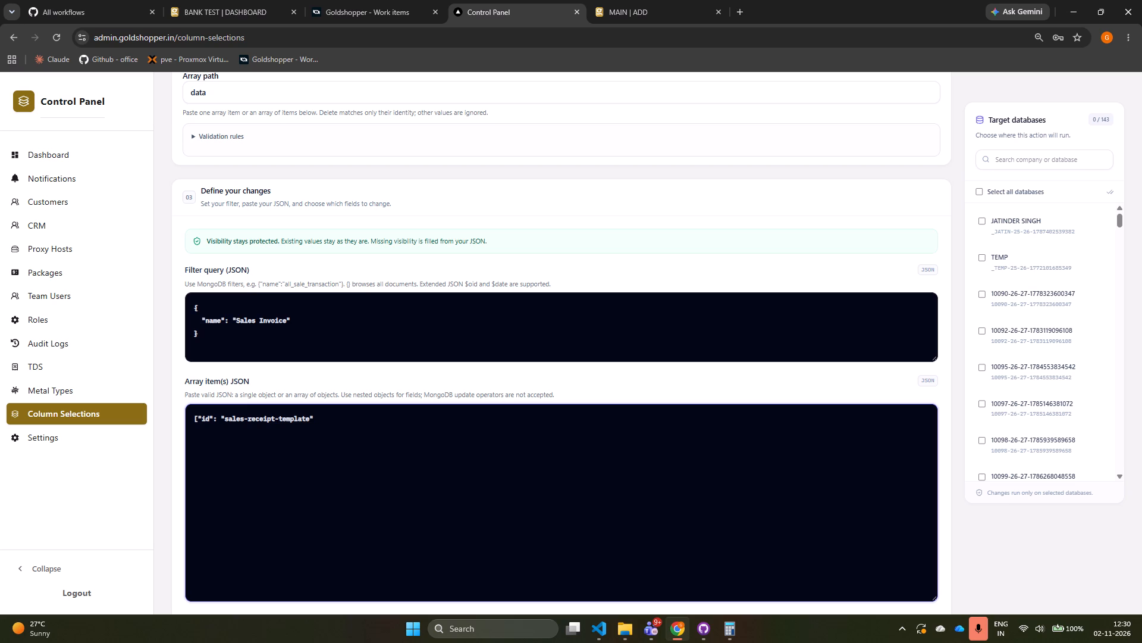
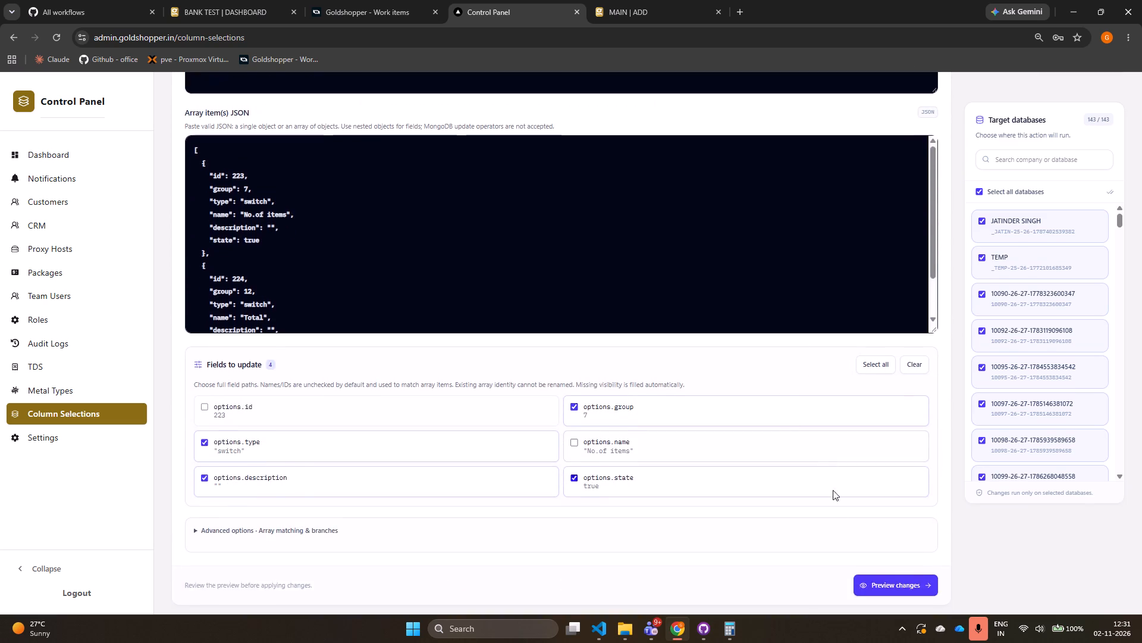
Include options.id and options.name in the fields to update.
{"action": "scroll", "coordinate": [833, 490], "scroll_direction": "down", "scroll_amount": 1}
{"action": "left_click", "coordinate": [717, 407]}
{"action": "left_click", "coordinate": [268, 369]}
Check the filter query and array items, and generate the changes preview for all selected databases.
{"action": "scroll", "coordinate": [481, 402], "scroll_direction": "up", "scroll_amount": 6}
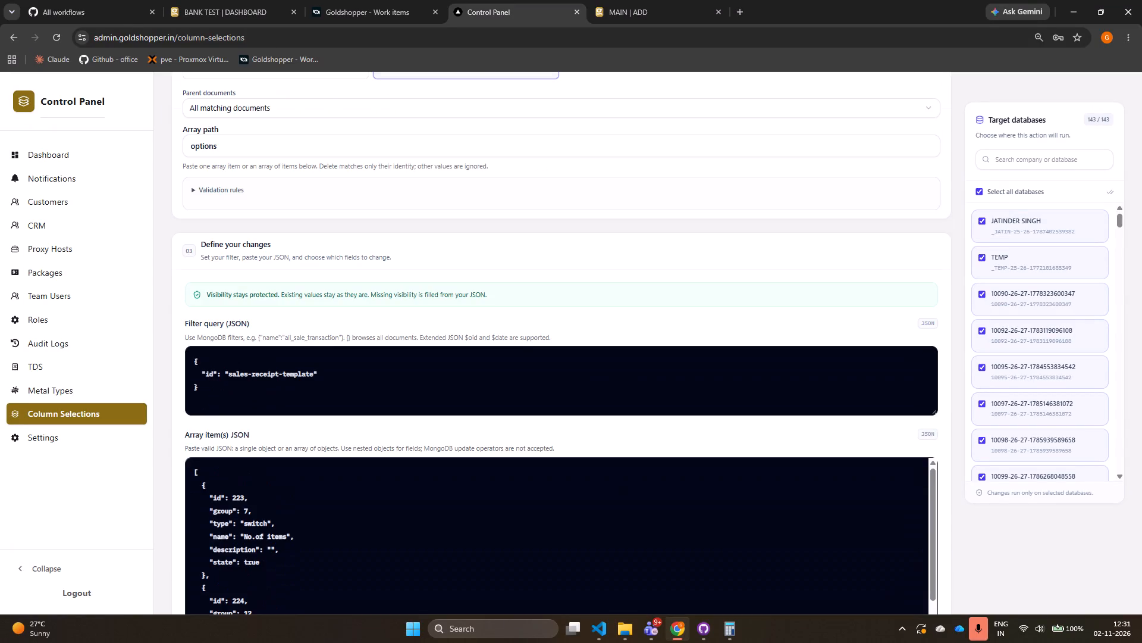
{"action": "scroll", "coordinate": [479, 395], "scroll_direction": "up", "scroll_amount": 5}
{"action": "scroll", "coordinate": [473, 392], "scroll_direction": "down", "scroll_amount": 13}
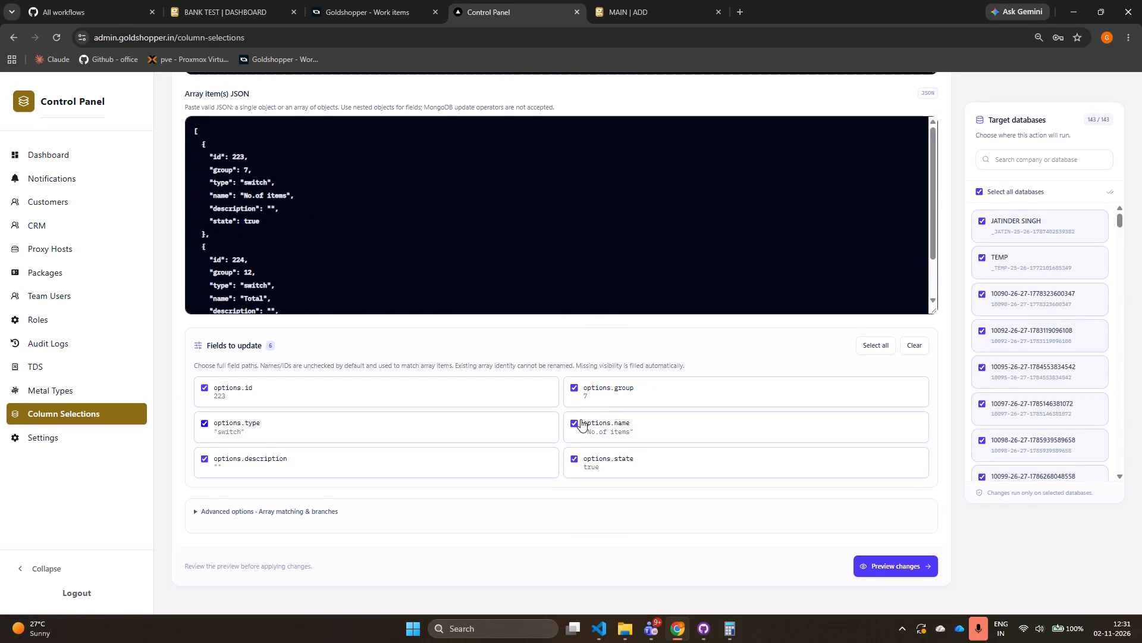
{"action": "left_click", "coordinate": [894, 549]}
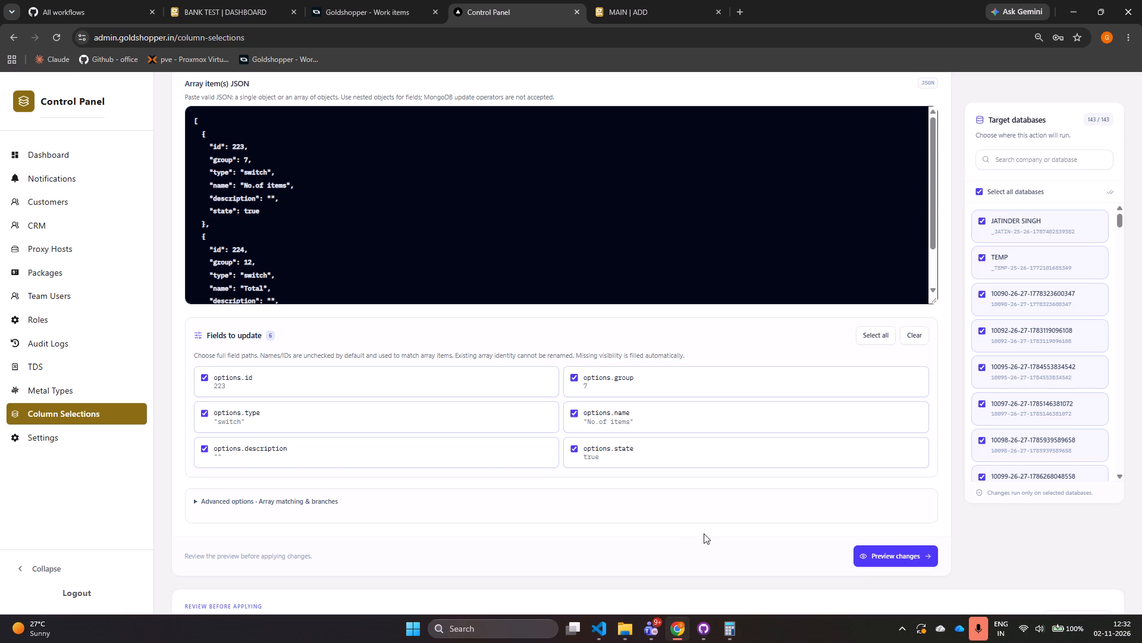
Expand the DEMO database result in the changes preview and examine the options array in its Before document.
{"action": "scroll", "coordinate": [711, 545], "scroll_direction": "down", "scroll_amount": 4}
{"action": "scroll", "coordinate": [431, 456], "scroll_direction": "down", "scroll_amount": 1}
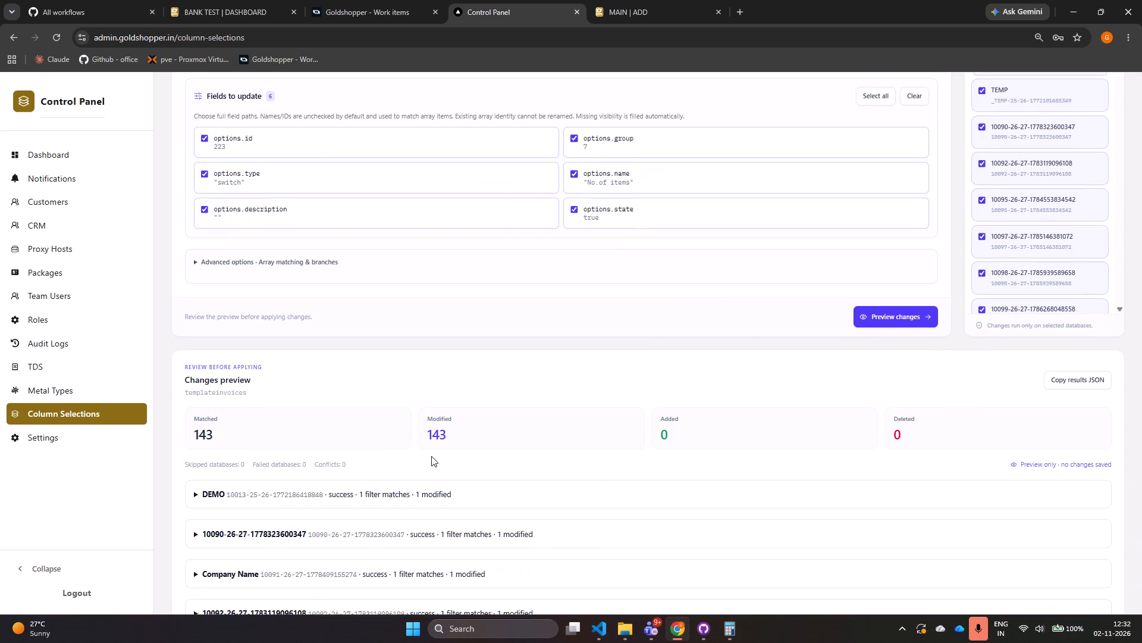
{"action": "scroll", "coordinate": [431, 456], "scroll_direction": "down", "scroll_amount": 1}
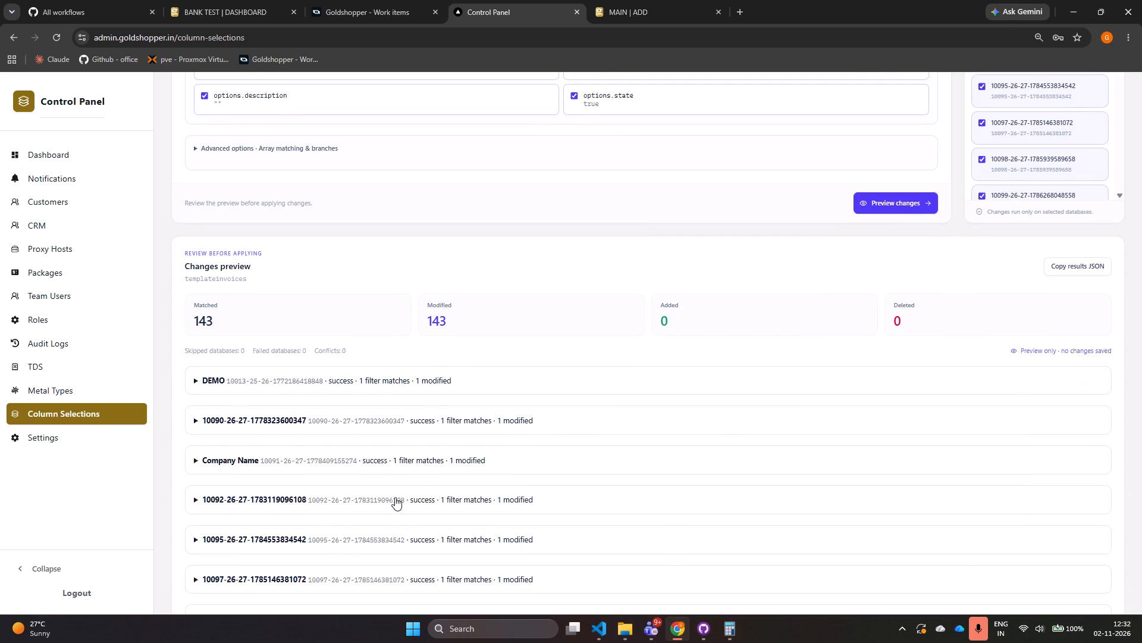
{"action": "left_click", "coordinate": [434, 382]}
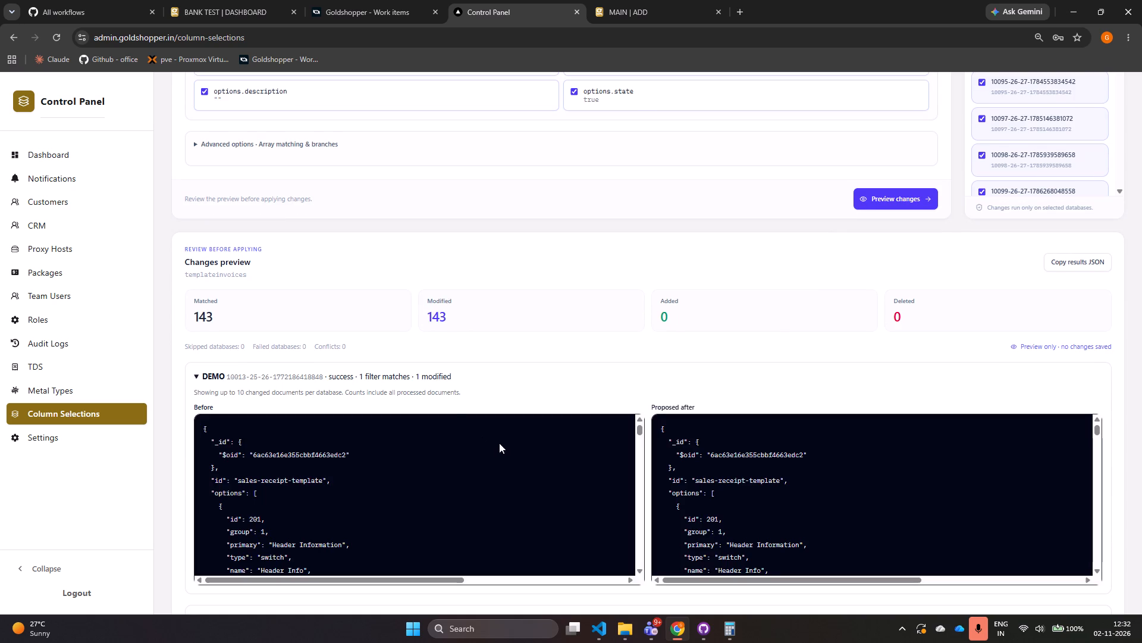
{"action": "scroll", "coordinate": [487, 473], "scroll_direction": "down", "scroll_amount": 1}
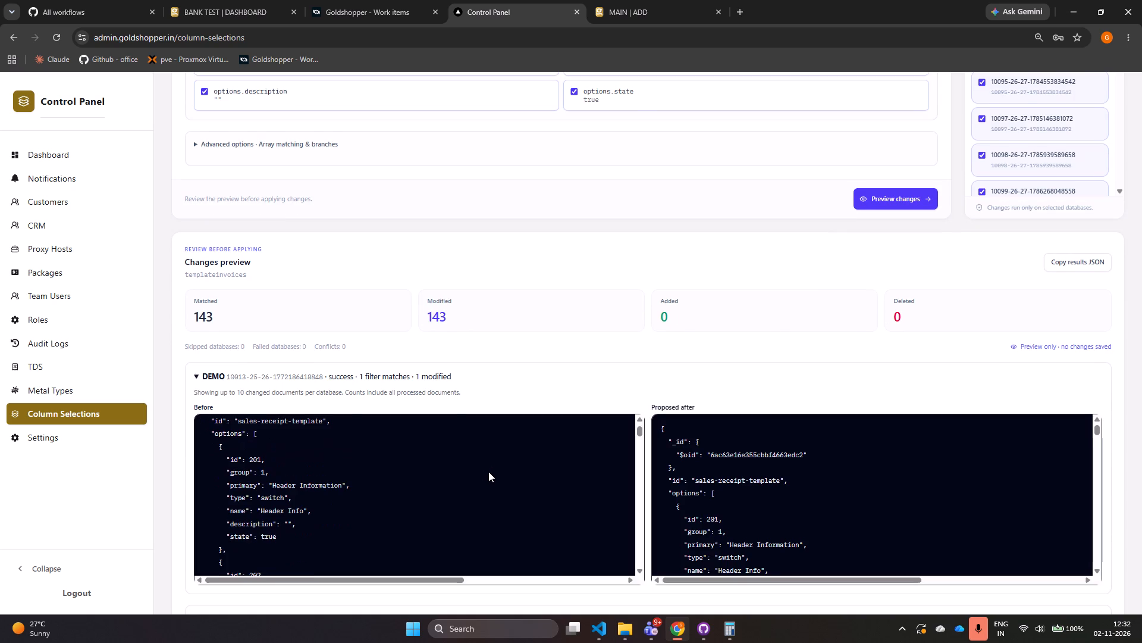
{"action": "scroll", "coordinate": [499, 458], "scroll_direction": "up", "scroll_amount": 1}
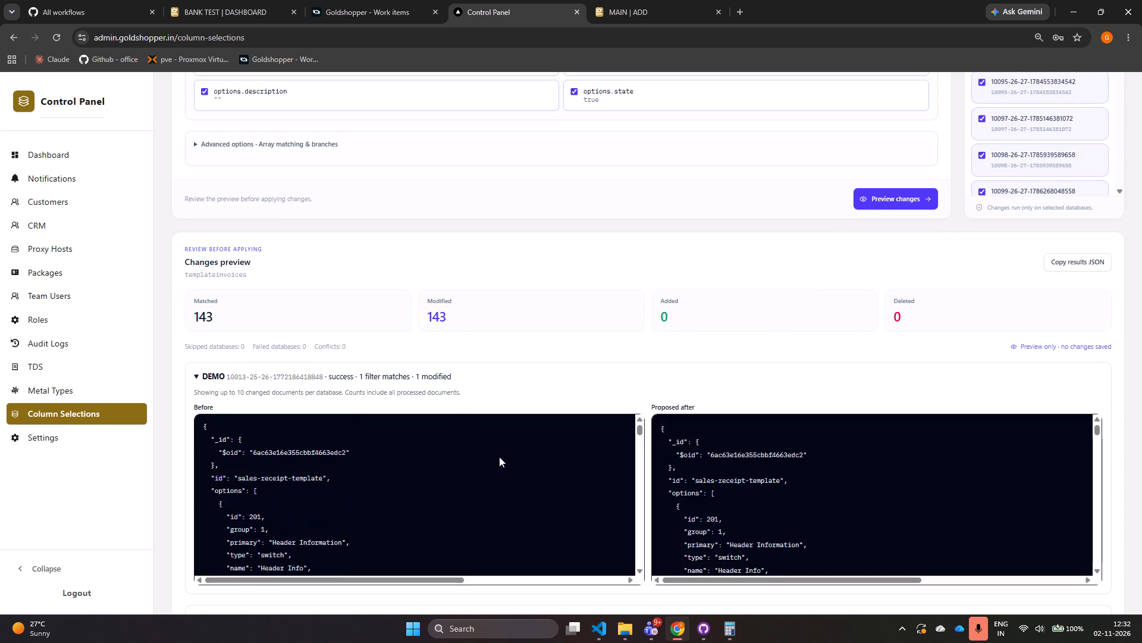
{"action": "scroll", "coordinate": [499, 457], "scroll_direction": "down", "scroll_amount": 7}
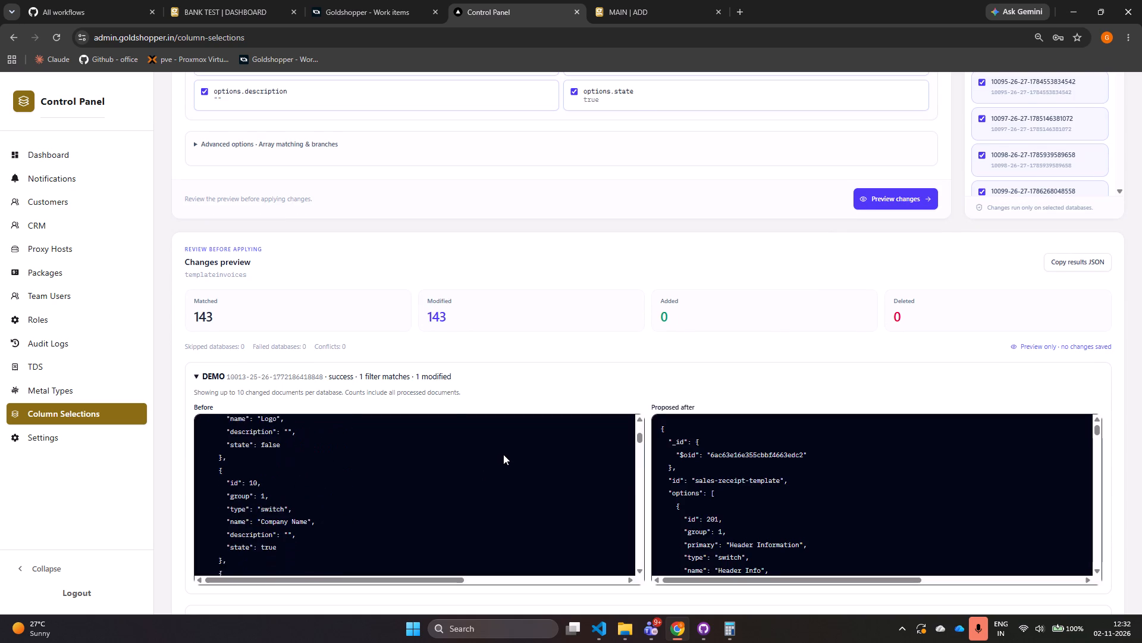
{"action": "scroll", "coordinate": [503, 454], "scroll_direction": "down", "scroll_amount": 13}
{"action": "left_click_drag", "start_coordinate": [639, 461], "coordinate": [635, 527]}
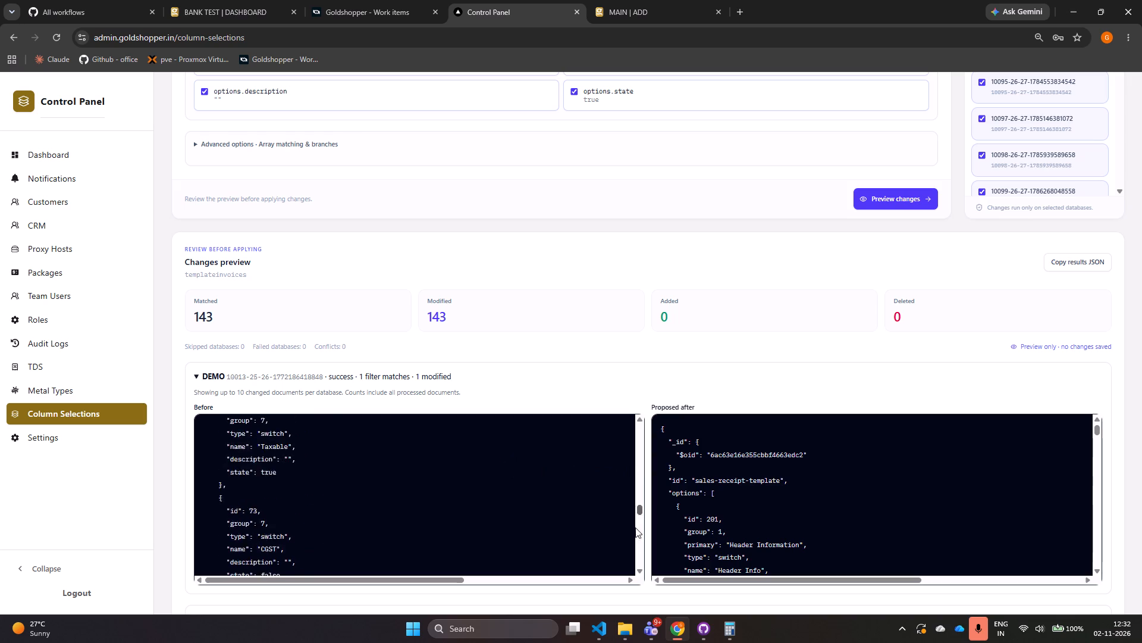
{"action": "left_click_drag", "start_coordinate": [635, 527], "coordinate": [639, 573]}
{"action": "scroll", "coordinate": [547, 528], "scroll_direction": "up", "scroll_amount": 12}
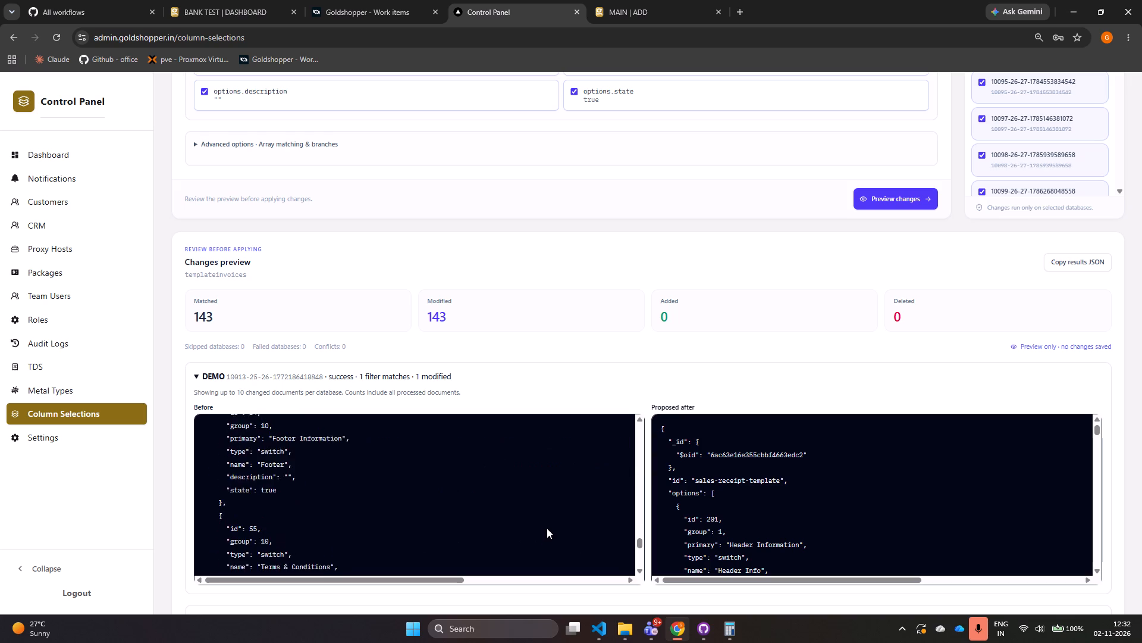
{"action": "scroll", "coordinate": [547, 528], "scroll_direction": "up", "scroll_amount": 16}
{"action": "scroll", "coordinate": [547, 528], "scroll_direction": "up", "scroll_amount": 7}
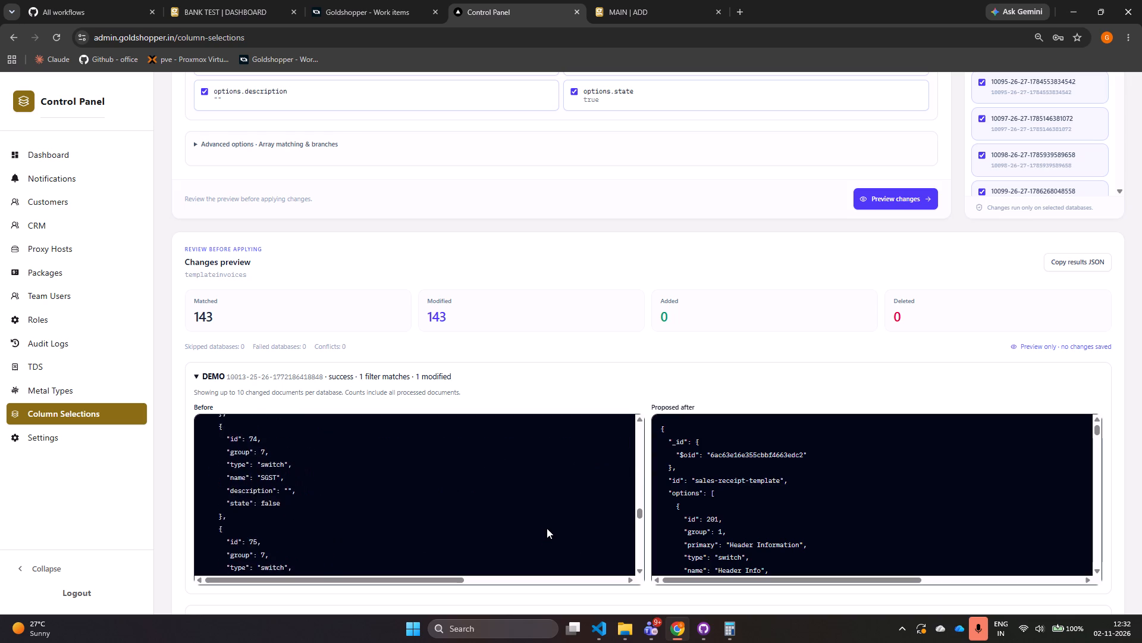
{"action": "scroll", "coordinate": [547, 528], "scroll_direction": "up", "scroll_amount": 15}
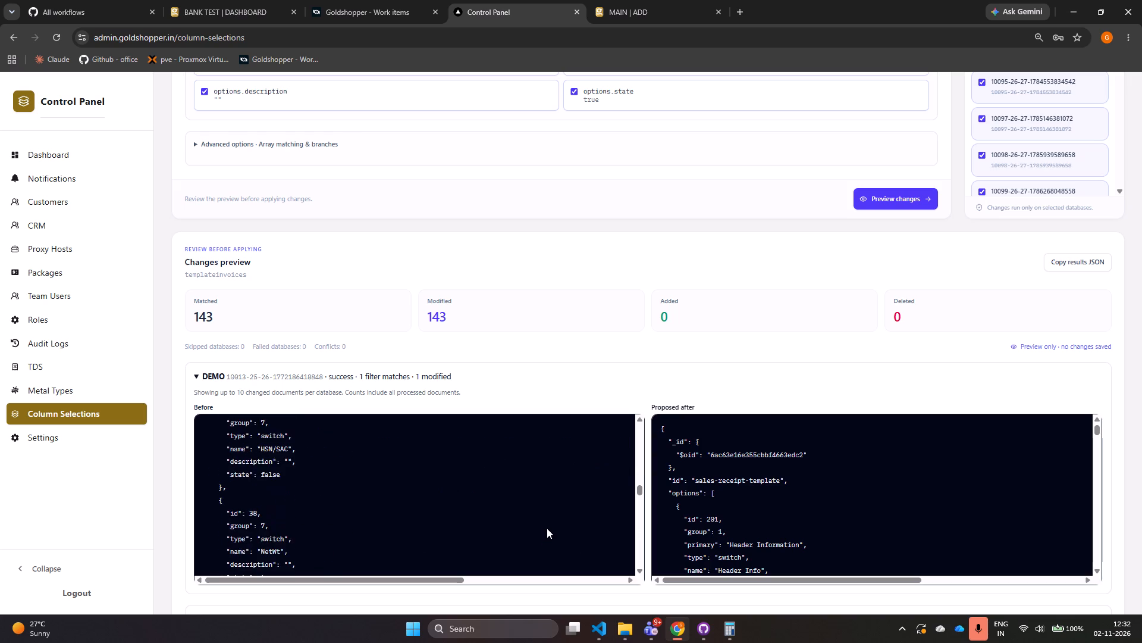
{"action": "scroll", "coordinate": [547, 528], "scroll_direction": "up", "scroll_amount": 15}
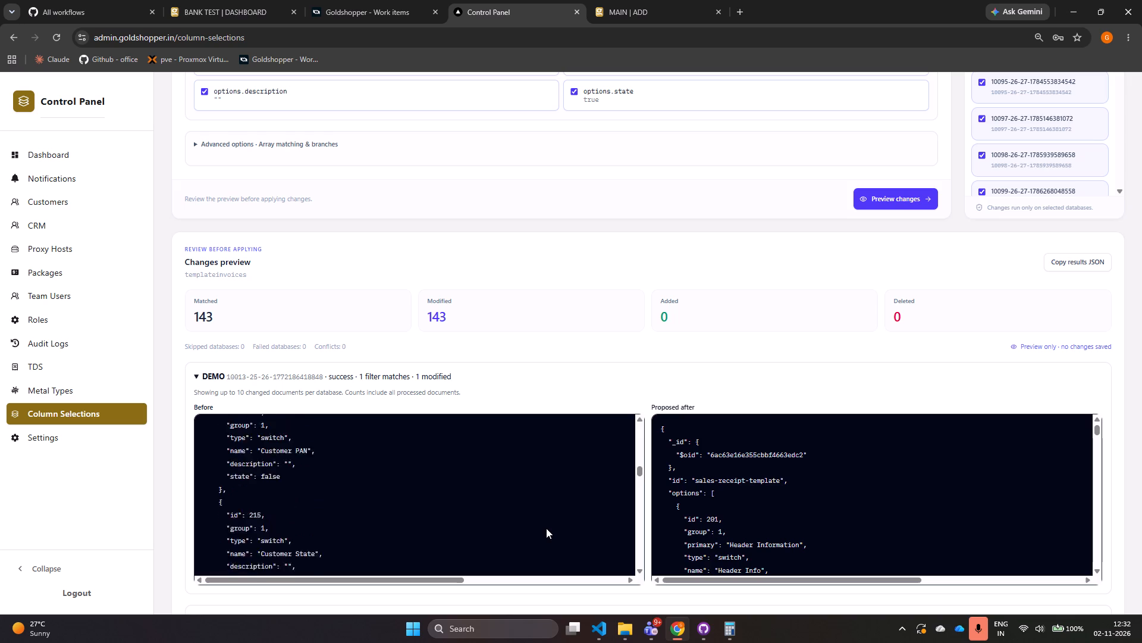
{"action": "scroll", "coordinate": [546, 528], "scroll_direction": "up", "scroll_amount": 18}
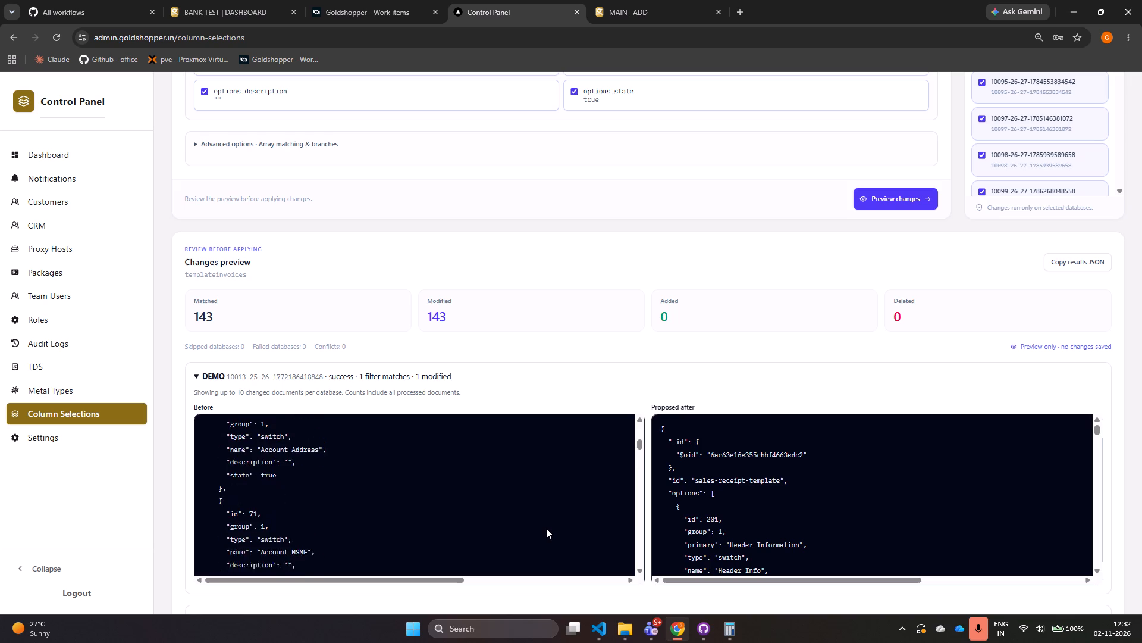
{"action": "scroll", "coordinate": [546, 528], "scroll_direction": "up", "scroll_amount": 13}
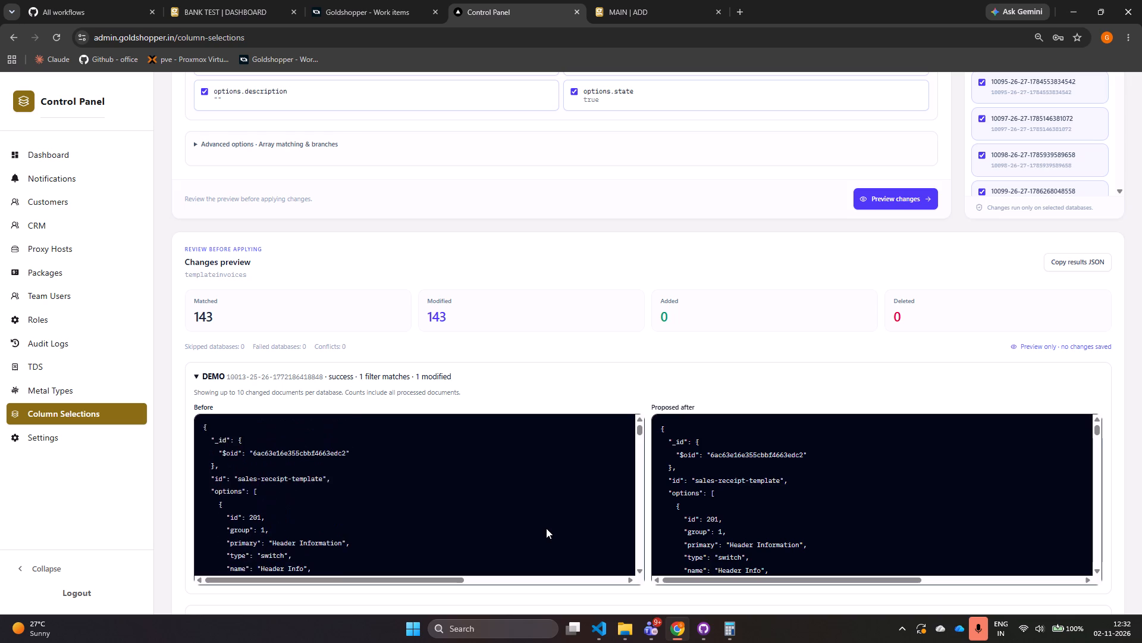
{"action": "scroll", "coordinate": [546, 528], "scroll_direction": "down", "scroll_amount": 20}
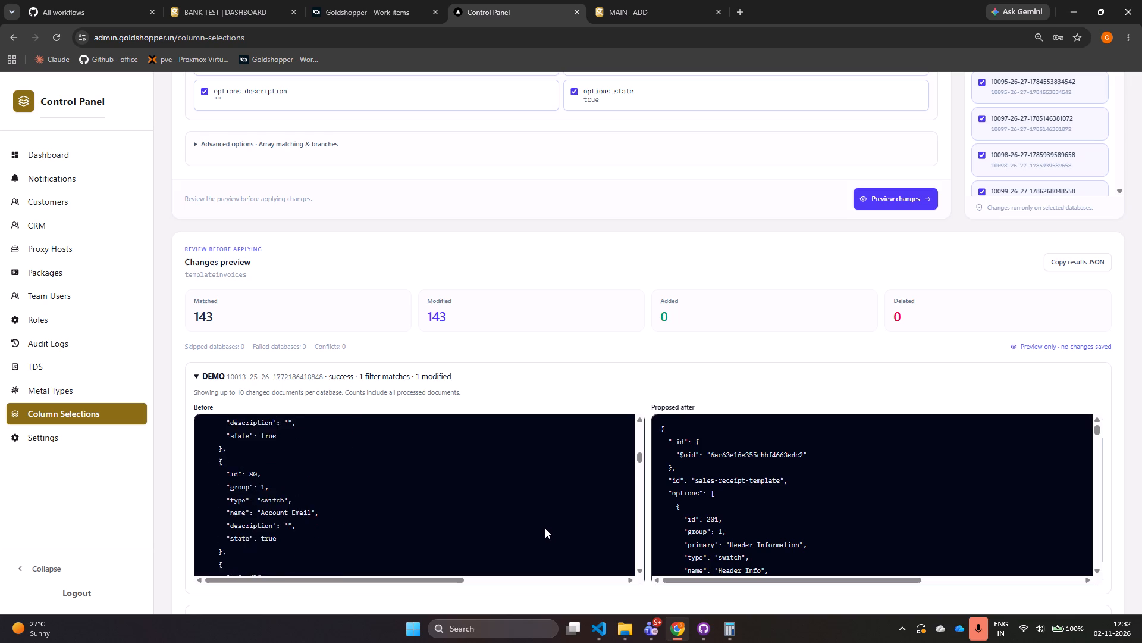
{"action": "scroll", "coordinate": [545, 528], "scroll_direction": "down", "scroll_amount": 16}
{"action": "scroll", "coordinate": [545, 527], "scroll_direction": "down", "scroll_amount": 7}
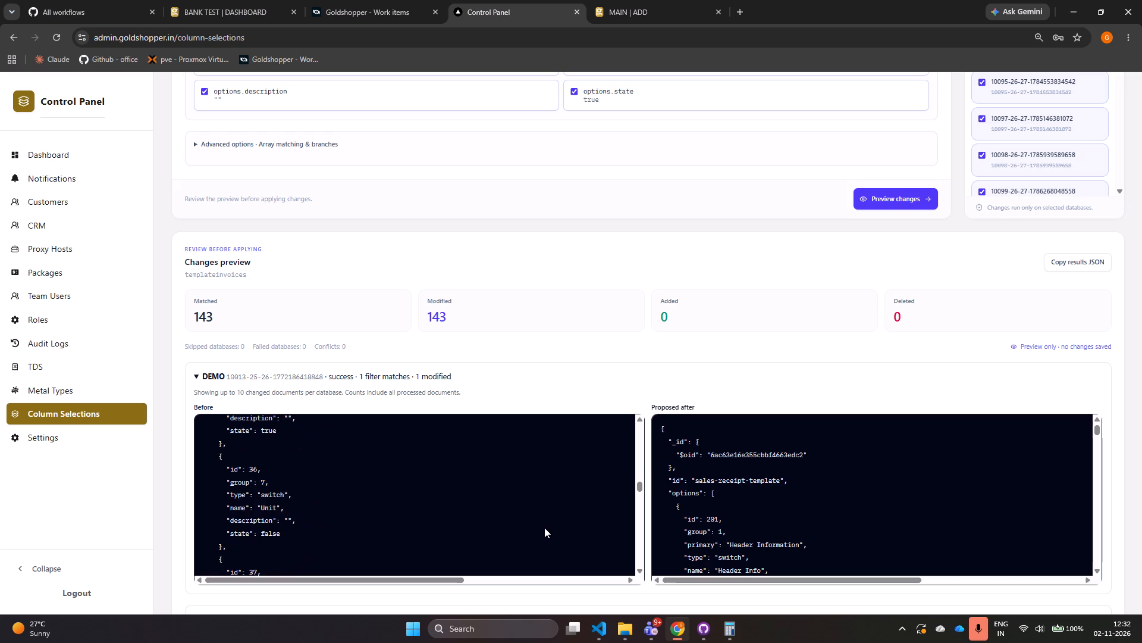
{"action": "scroll", "coordinate": [544, 527], "scroll_direction": "down", "scroll_amount": 20}
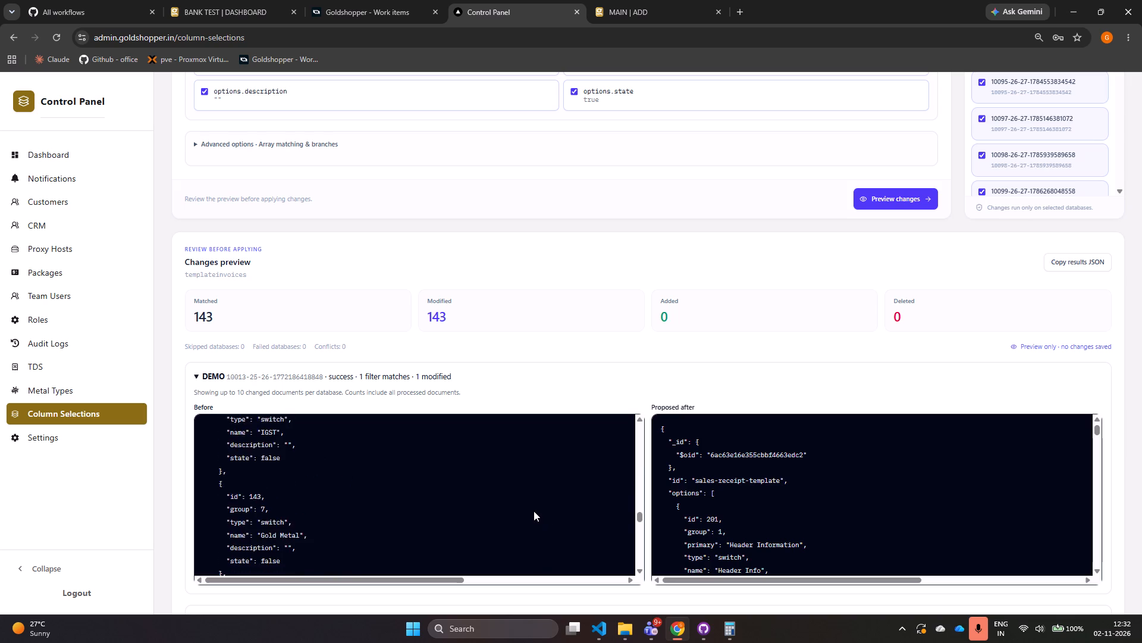
{"action": "scroll", "coordinate": [533, 526], "scroll_direction": "down", "scroll_amount": 6}
{"action": "scroll", "coordinate": [531, 521], "scroll_direction": "up", "scroll_amount": 1}
{"action": "scroll", "coordinate": [529, 522], "scroll_direction": "down", "scroll_amount": 17}
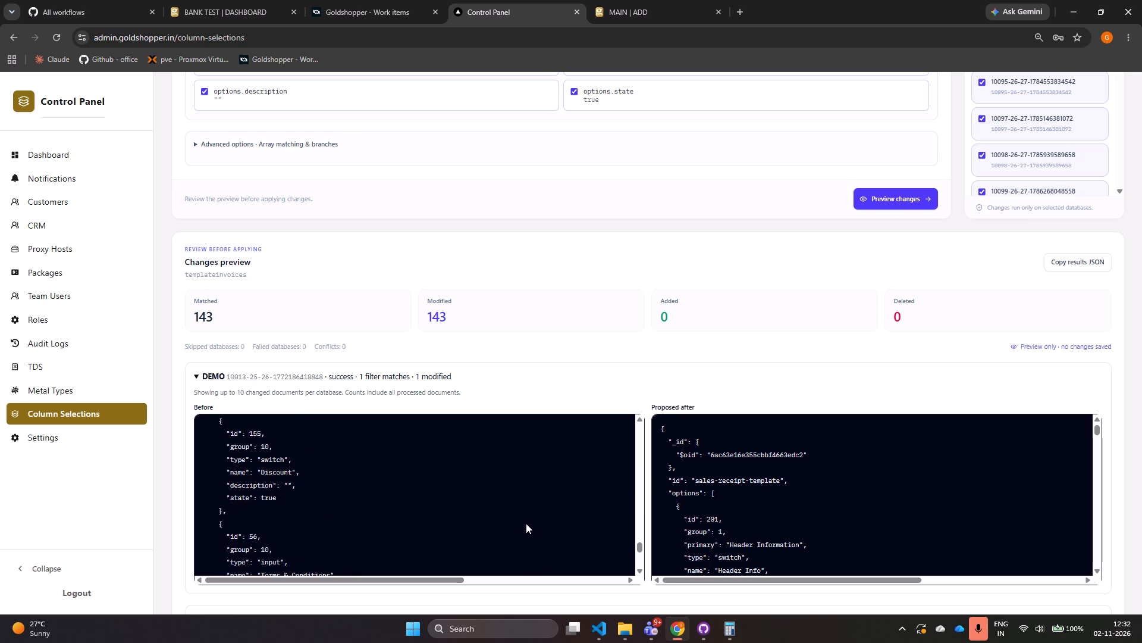
{"action": "scroll", "coordinate": [526, 523], "scroll_direction": "down", "scroll_amount": 9}
{"action": "scroll", "coordinate": [525, 522], "scroll_direction": "up", "scroll_amount": 2}
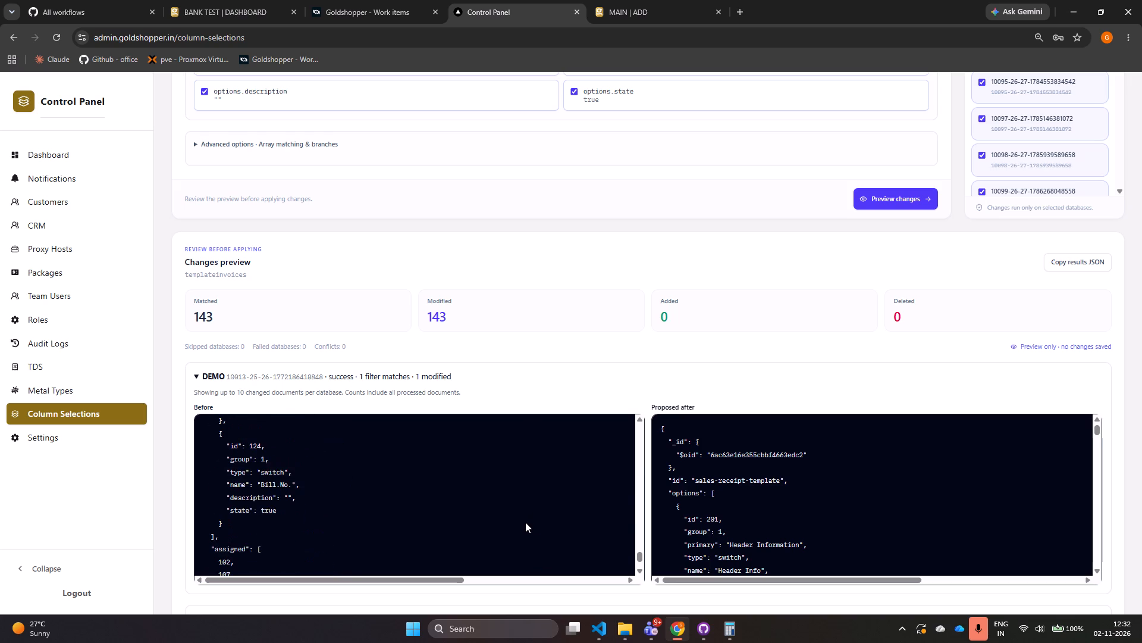
Check the end of DEMO's Proposed after document for the items 223 "No.of items" and 224 "Total".
{"action": "scroll", "coordinate": [859, 517], "scroll_direction": "down", "scroll_amount": 20}
{"action": "scroll", "coordinate": [859, 517], "scroll_direction": "down", "scroll_amount": 8}
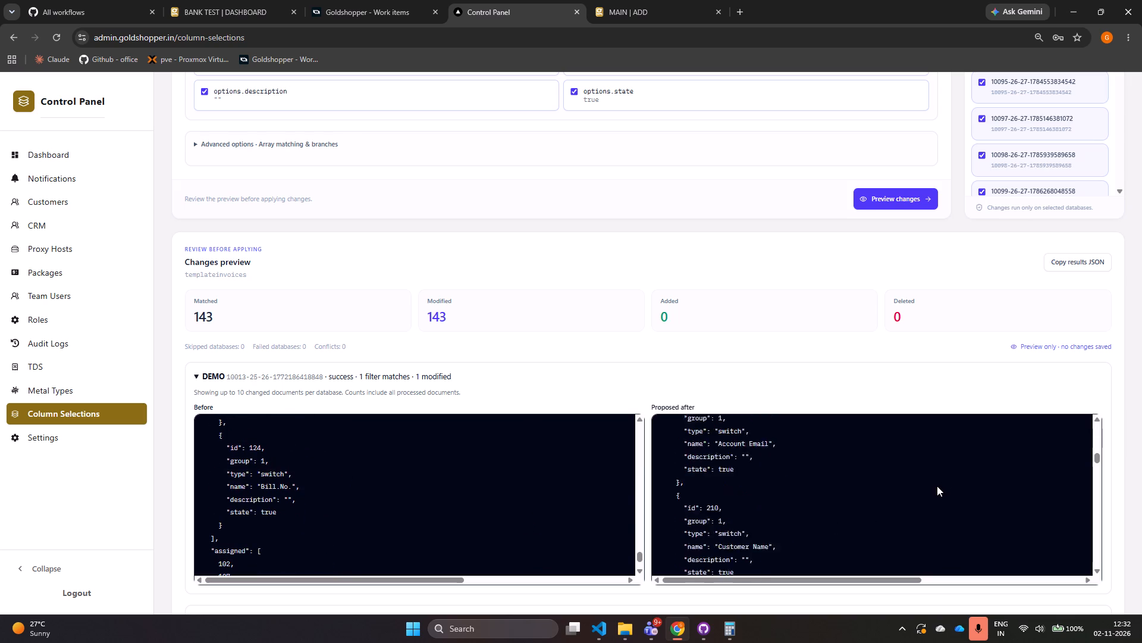
{"action": "scroll", "coordinate": [930, 497], "scroll_direction": "down", "scroll_amount": 20}
{"action": "scroll", "coordinate": [930, 497], "scroll_direction": "down", "scroll_amount": 18}
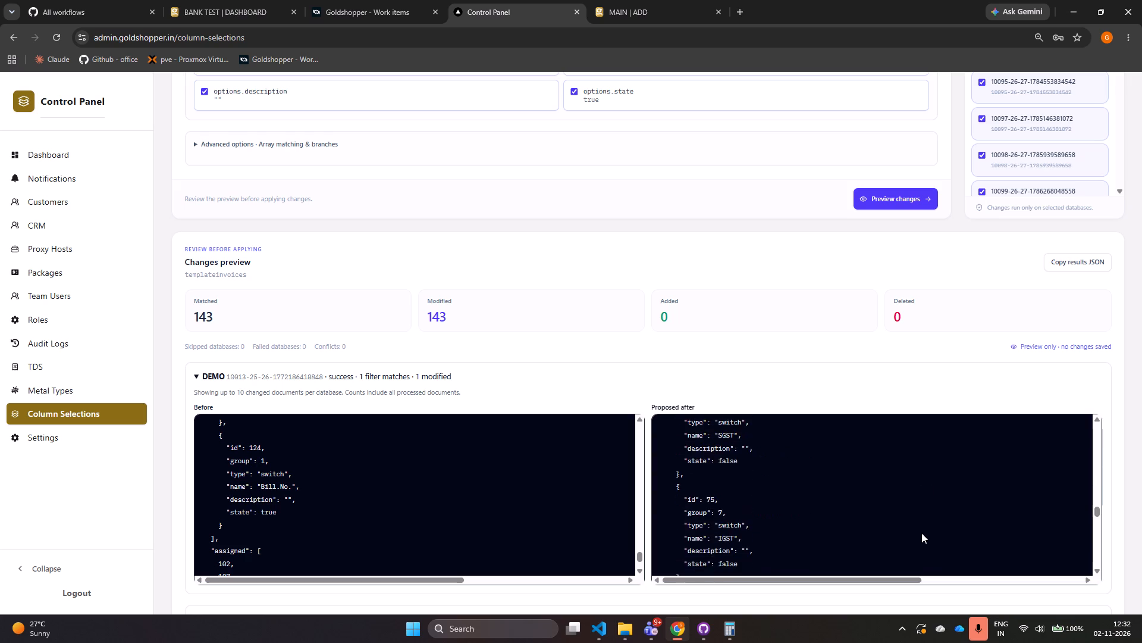
{"action": "scroll", "coordinate": [921, 533], "scroll_direction": "down", "scroll_amount": 20}
{"action": "scroll", "coordinate": [921, 533], "scroll_direction": "down", "scroll_amount": 16}
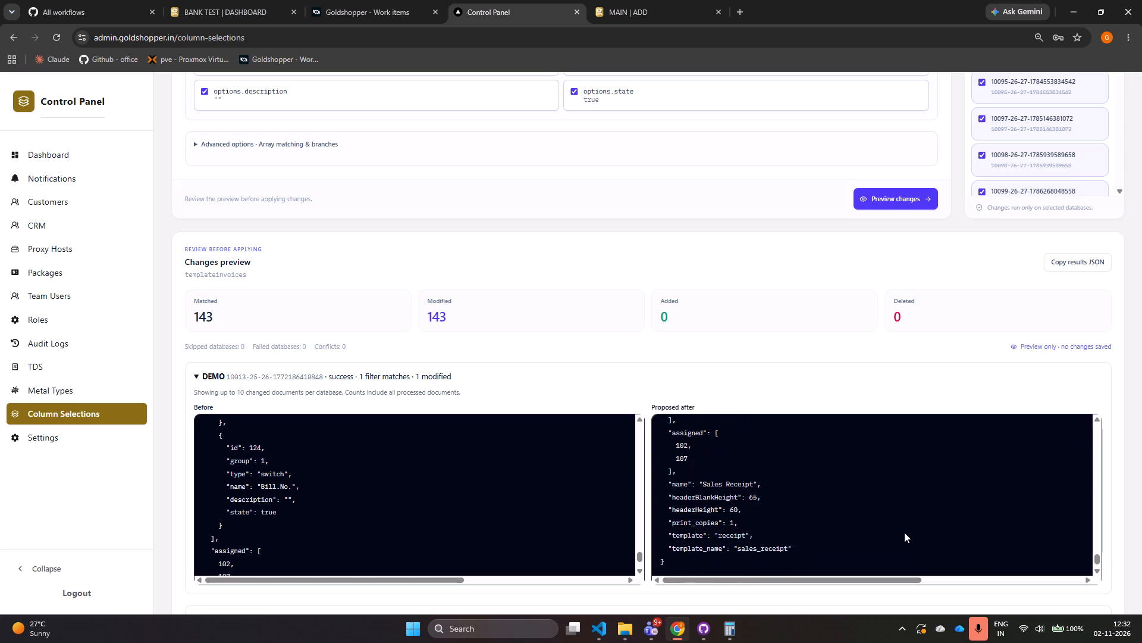
{"action": "scroll", "coordinate": [904, 532], "scroll_direction": "up", "scroll_amount": 3}
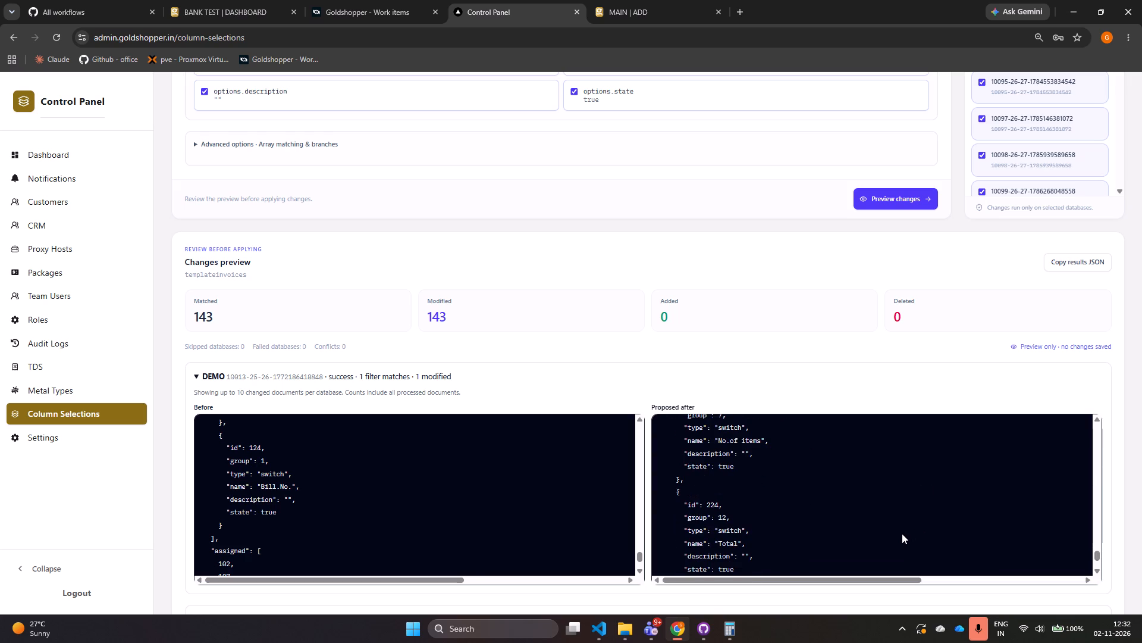
{"action": "scroll", "coordinate": [677, 500], "scroll_direction": "up", "scroll_amount": 3}
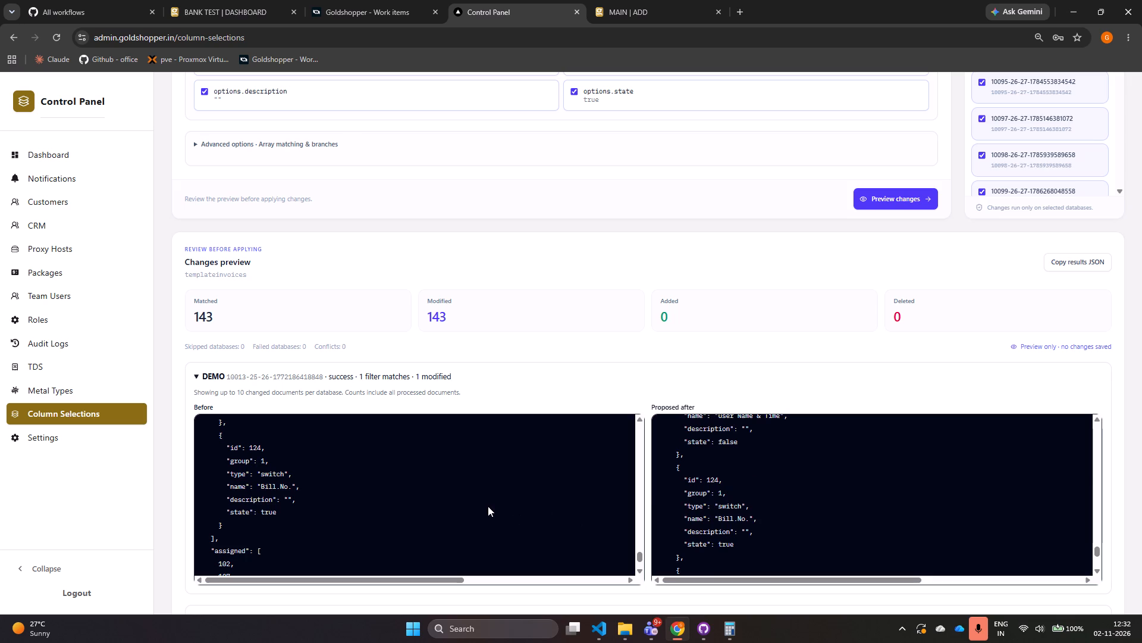
Compare the last options entries of DEMO's Before and Proposed after documents, from the footer items through Bill.No. and the new items.
{"action": "scroll", "coordinate": [692, 491], "scroll_direction": "up", "scroll_amount": 1}
{"action": "scroll", "coordinate": [548, 501], "scroll_direction": "up", "scroll_amount": 2}
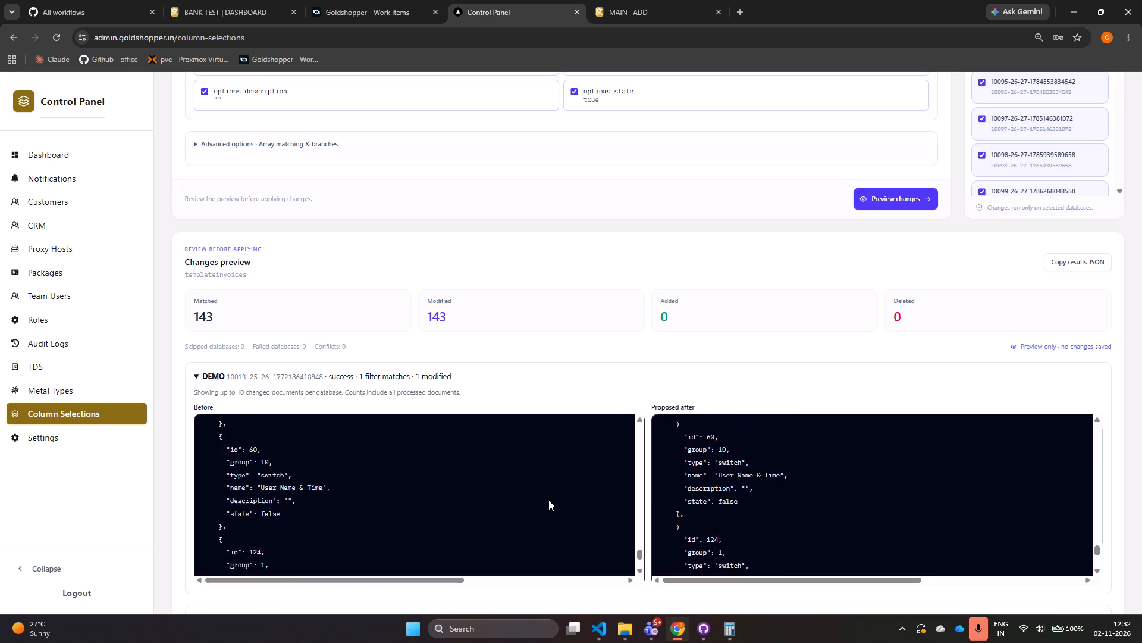
{"action": "scroll", "coordinate": [680, 503], "scroll_direction": "up", "scroll_amount": 2}
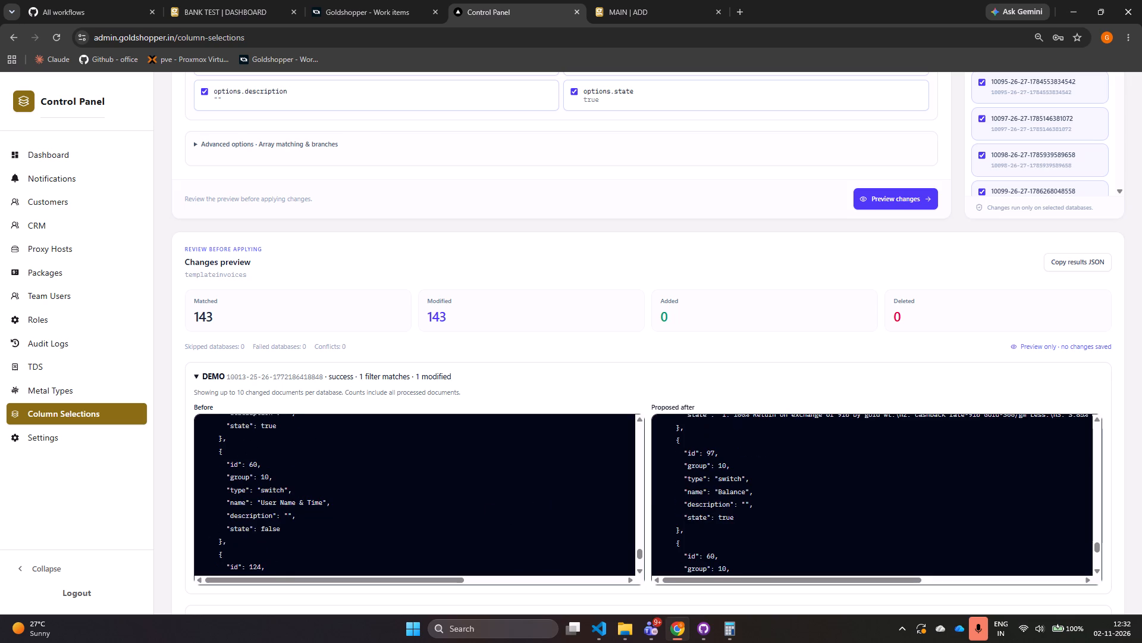
{"action": "scroll", "coordinate": [516, 513], "scroll_direction": "up", "scroll_amount": 2}
{"action": "scroll", "coordinate": [714, 485], "scroll_direction": "up", "scroll_amount": 1}
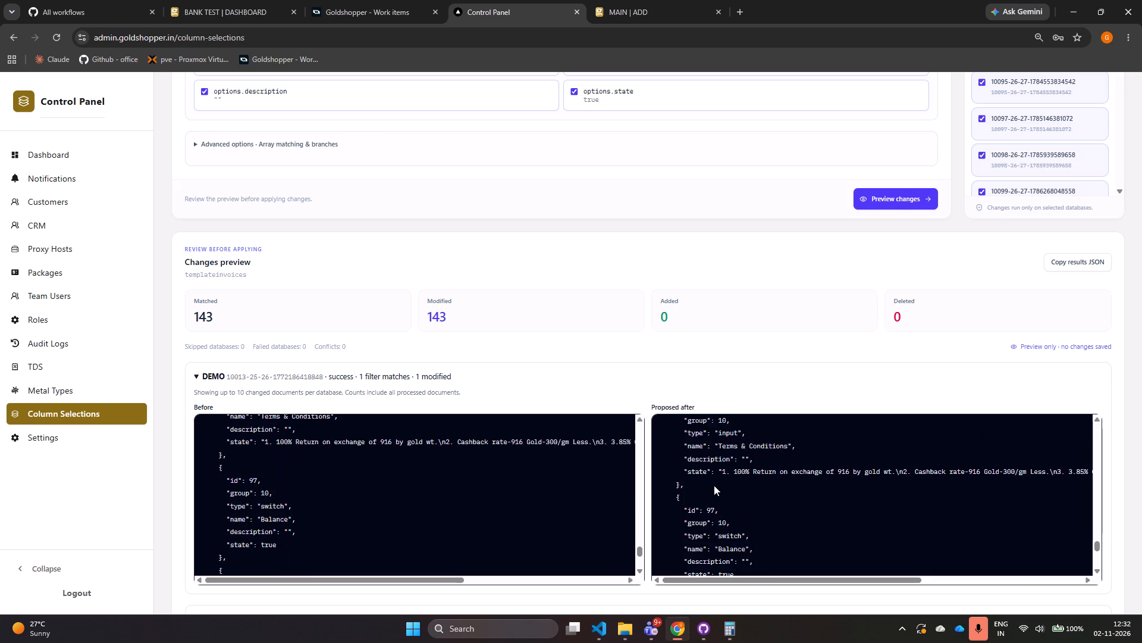
{"action": "scroll", "coordinate": [713, 486], "scroll_direction": "up", "scroll_amount": 1}
{"action": "scroll", "coordinate": [481, 515], "scroll_direction": "up", "scroll_amount": 3}
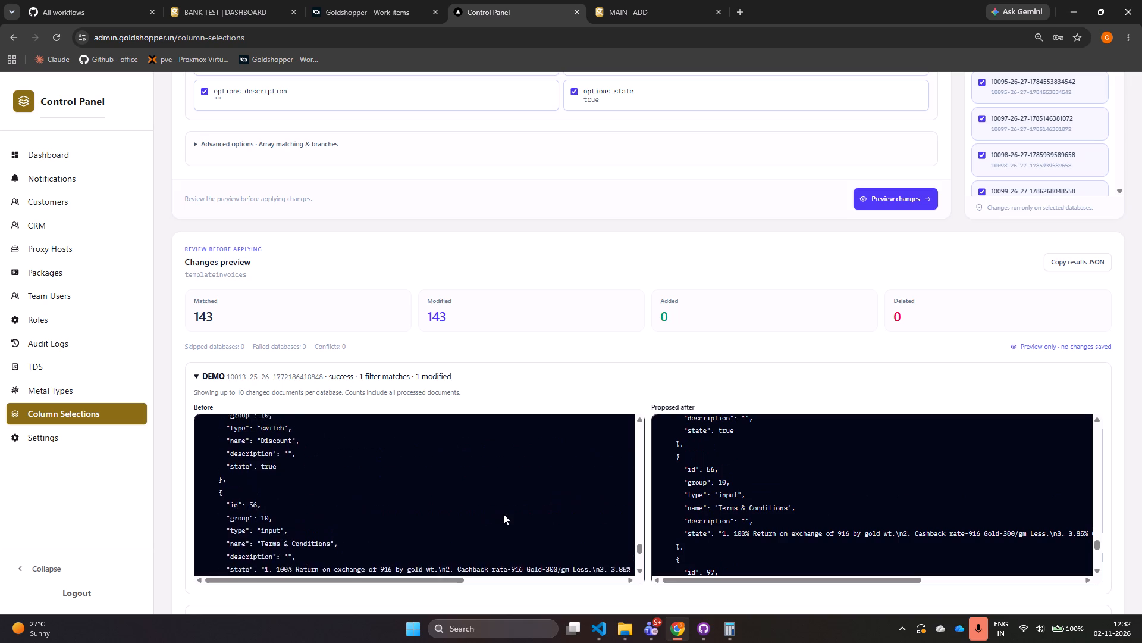
{"action": "scroll", "coordinate": [701, 504], "scroll_direction": "up", "scroll_amount": 2}
{"action": "scroll", "coordinate": [577, 511], "scroll_direction": "up", "scroll_amount": 2}
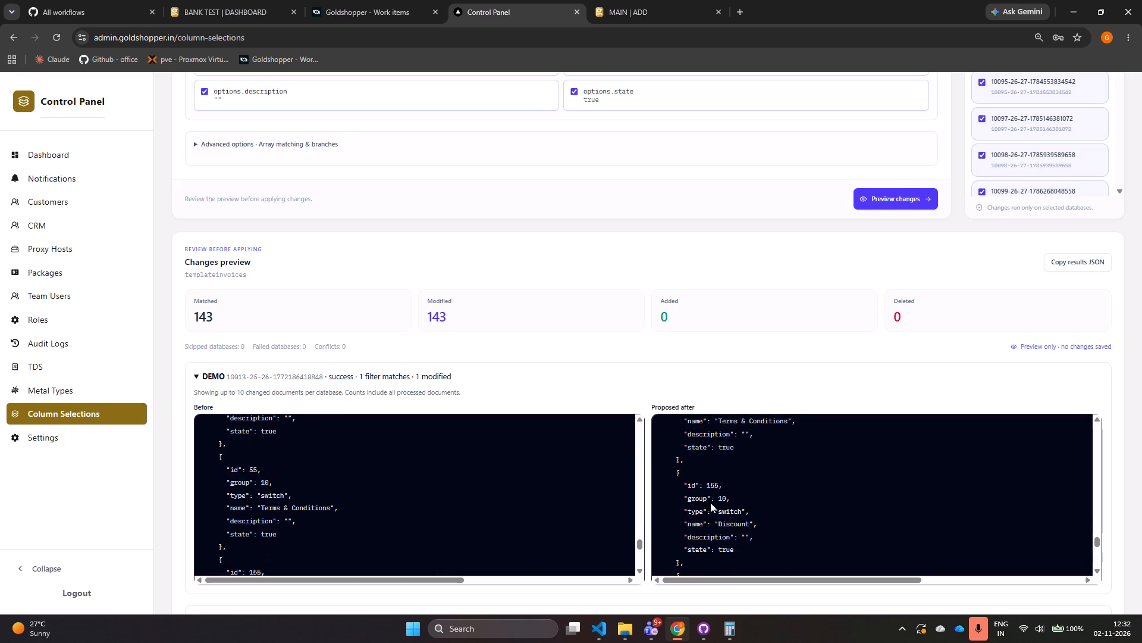
{"action": "scroll", "coordinate": [741, 493], "scroll_direction": "up", "scroll_amount": 2}
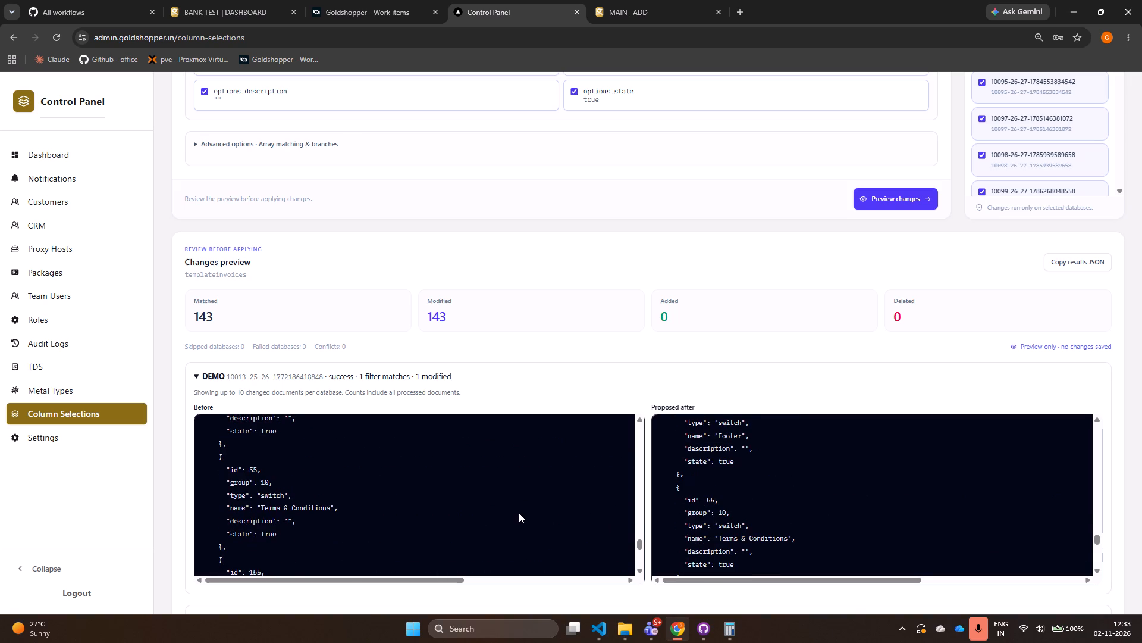
{"action": "scroll", "coordinate": [519, 513], "scroll_direction": "up", "scroll_amount": 2}
{"action": "scroll", "coordinate": [720, 505], "scroll_direction": "up", "scroll_amount": 1}
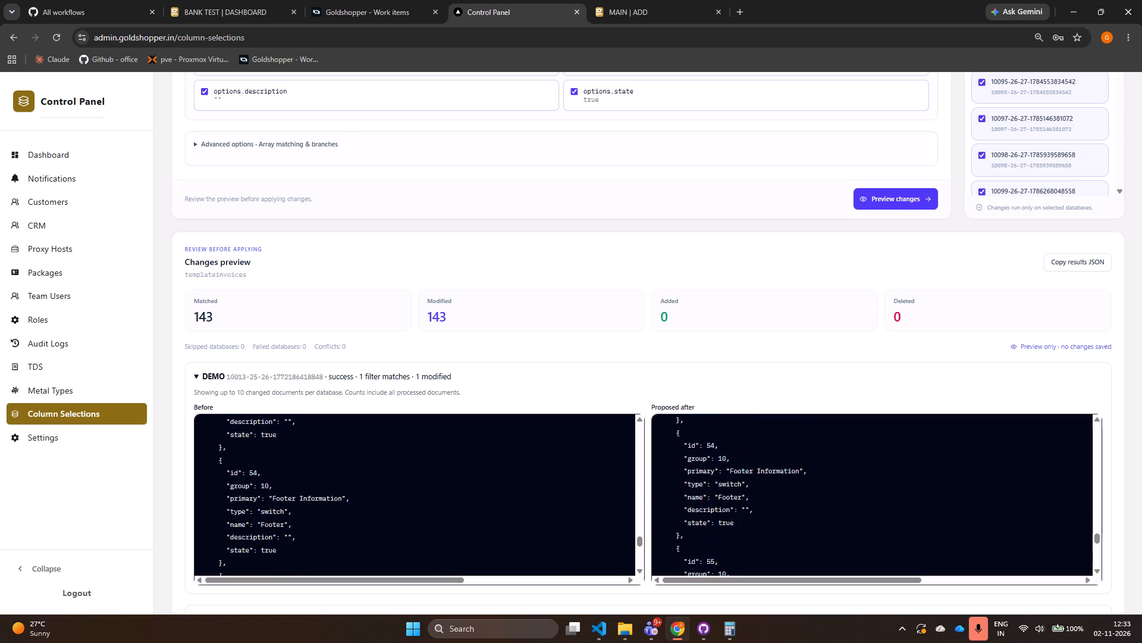
{"action": "scroll", "coordinate": [716, 479], "scroll_direction": "up", "scroll_amount": 1}
{"action": "scroll", "coordinate": [520, 502], "scroll_direction": "up", "scroll_amount": 1}
{"action": "scroll", "coordinate": [735, 492], "scroll_direction": "up", "scroll_amount": 2}
{"action": "scroll", "coordinate": [492, 502], "scroll_direction": "up", "scroll_amount": 1}
{"action": "scroll", "coordinate": [682, 498], "scroll_direction": "down", "scroll_amount": 14}
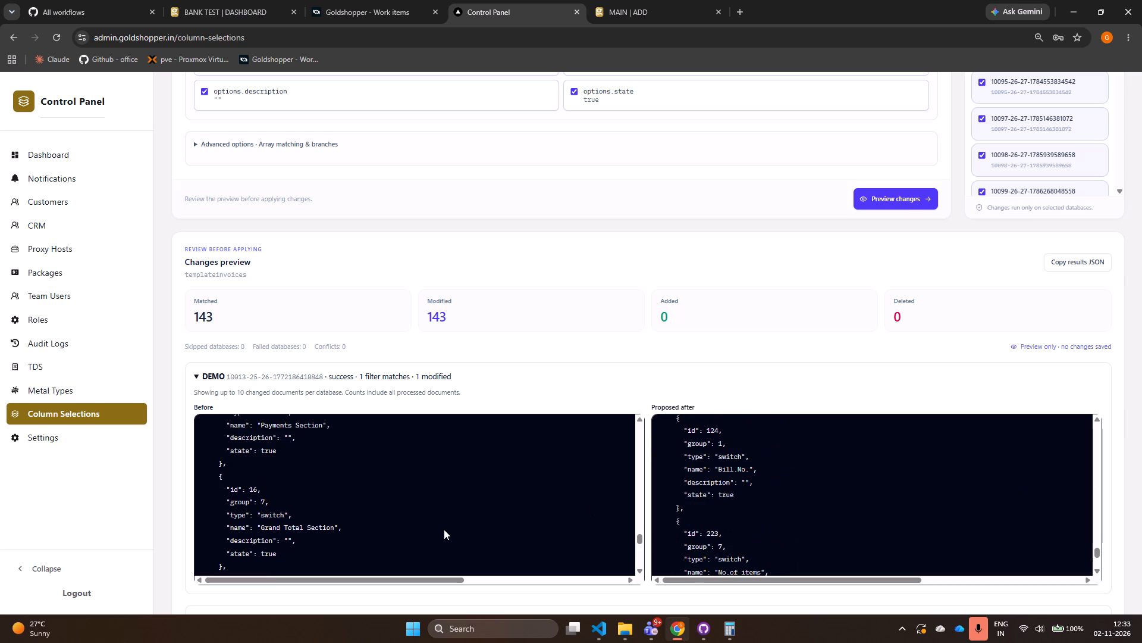
{"action": "scroll", "coordinate": [441, 529], "scroll_direction": "down", "scroll_amount": 16}
{"action": "scroll", "coordinate": [432, 533], "scroll_direction": "up", "scroll_amount": 3}
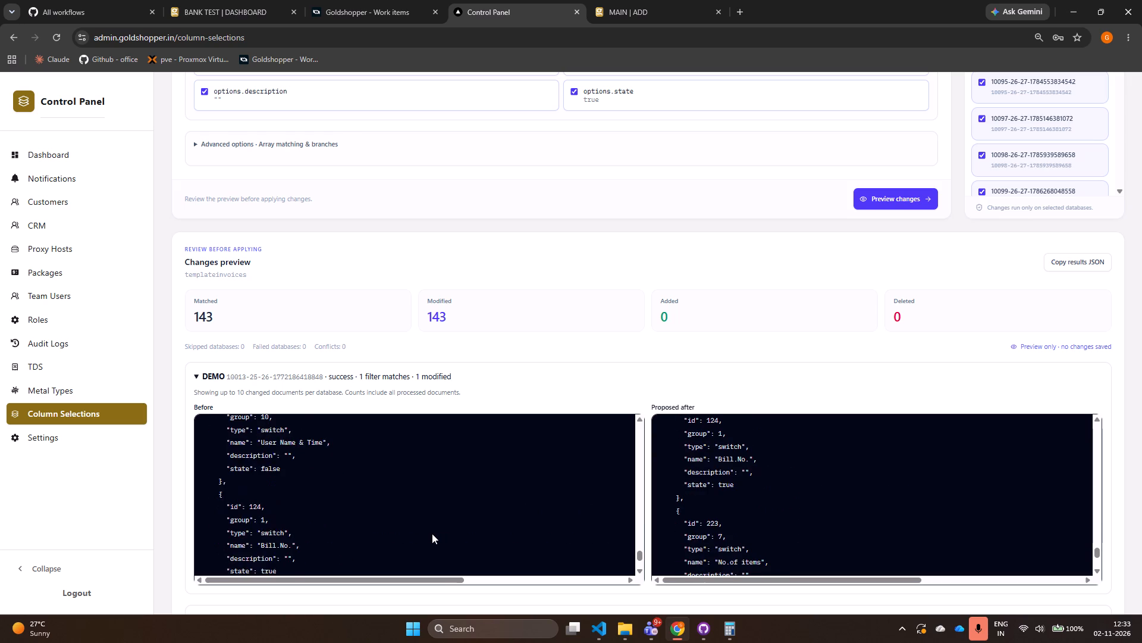
Examine the end of DEMO's Before and Proposed after documents and the per-database results in the changes preview.
{"action": "scroll", "coordinate": [432, 533], "scroll_direction": "down", "scroll_amount": 1}
{"action": "scroll", "coordinate": [714, 523], "scroll_direction": "down", "scroll_amount": 9}
{"action": "scroll", "coordinate": [708, 525], "scroll_direction": "up", "scroll_amount": 2}
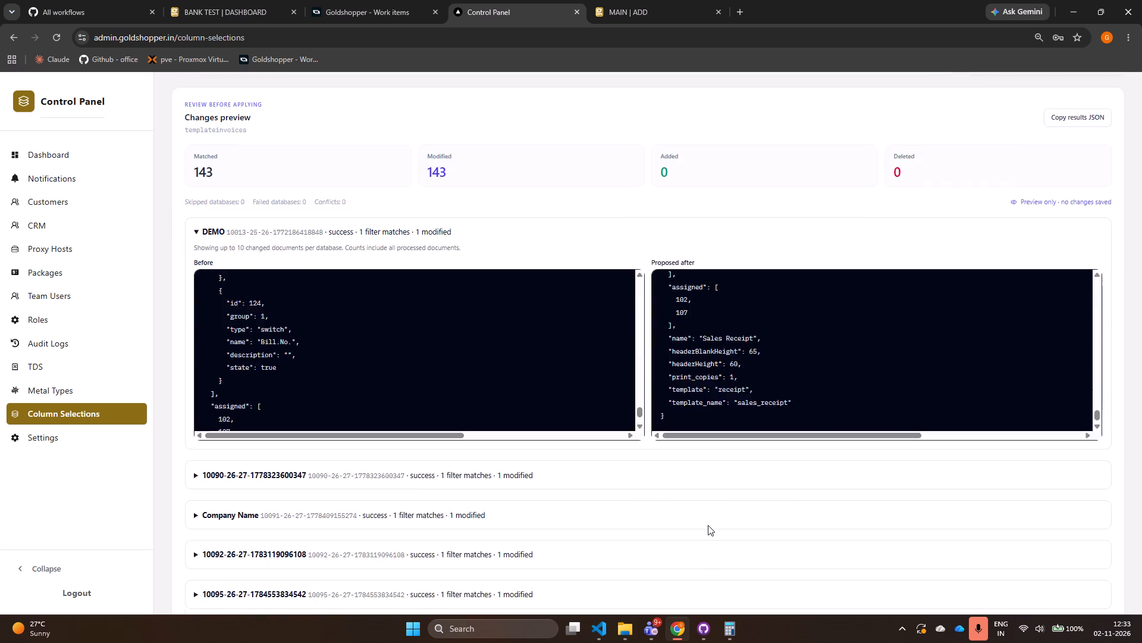
{"action": "scroll", "coordinate": [741, 461], "scroll_direction": "up", "scroll_amount": 4}
{"action": "scroll", "coordinate": [741, 463], "scroll_direction": "down", "scroll_amount": 1}
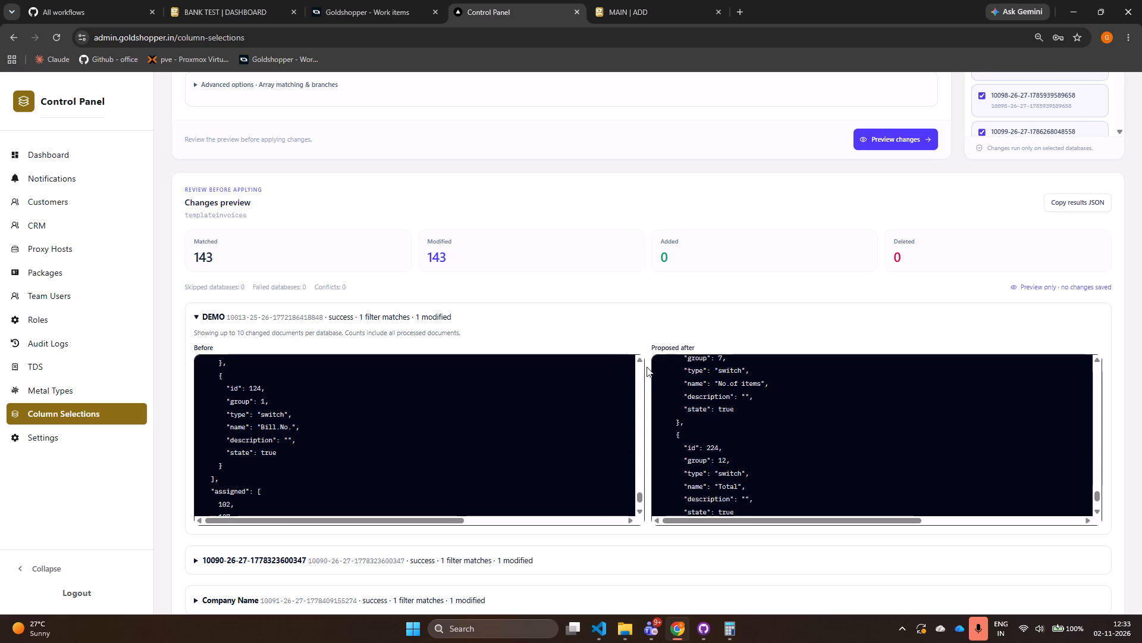
{"action": "scroll", "coordinate": [557, 549], "scroll_direction": "down", "scroll_amount": 5}
{"action": "scroll", "coordinate": [494, 445], "scroll_direction": "down", "scroll_amount": 10}
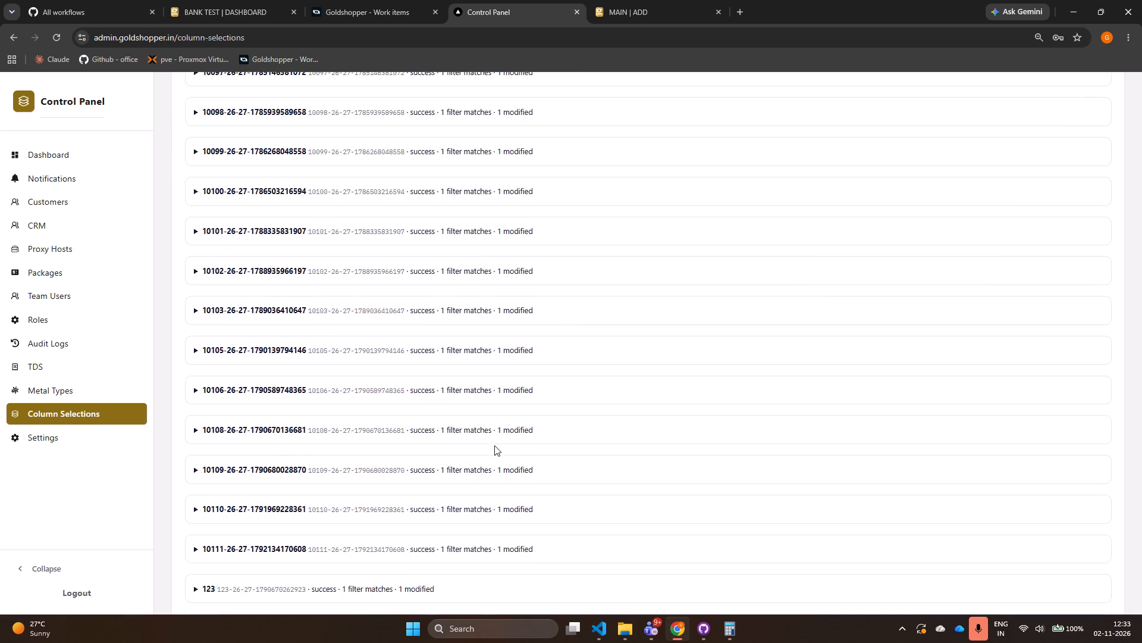
{"action": "scroll", "coordinate": [494, 445], "scroll_direction": "down", "scroll_amount": 20}
{"action": "scroll", "coordinate": [494, 445], "scroll_direction": "down", "scroll_amount": 6}
{"action": "scroll", "coordinate": [503, 455], "scroll_direction": "up", "scroll_amount": 4}
{"action": "scroll", "coordinate": [503, 447], "scroll_direction": "down", "scroll_amount": 6}
{"action": "scroll", "coordinate": [505, 505], "scroll_direction": "up", "scroll_amount": 10}
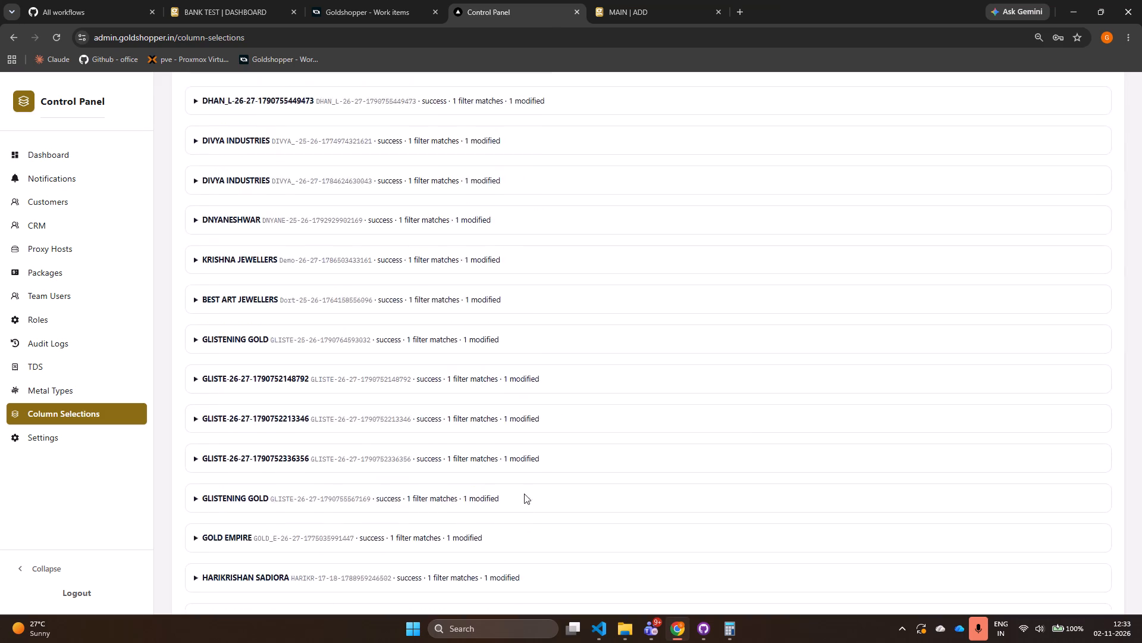
Recheck the update setup: target collection, array operation, options path, sales-receipt-template filter, array items and fields to update.
{"action": "scroll", "coordinate": [524, 494], "scroll_direction": "up", "scroll_amount": 20}
{"action": "scroll", "coordinate": [524, 494], "scroll_direction": "up", "scroll_amount": 20}
{"action": "scroll", "coordinate": [524, 494], "scroll_direction": "up", "scroll_amount": 3}
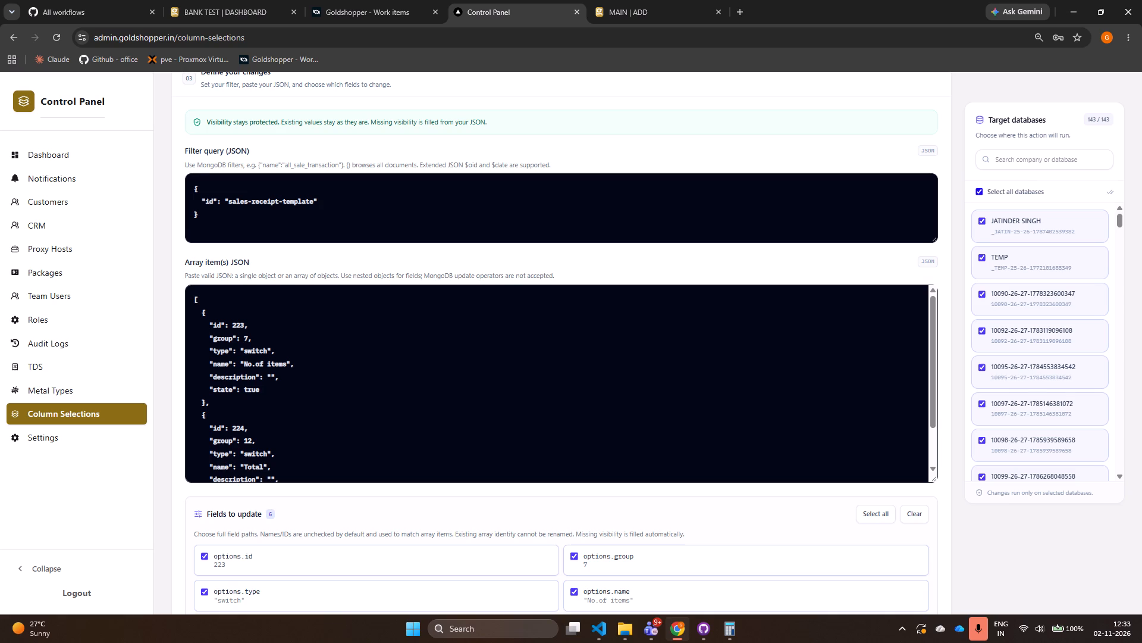
{"action": "scroll", "coordinate": [611, 399], "scroll_direction": "down", "scroll_amount": 5}
{"action": "scroll", "coordinate": [666, 393], "scroll_direction": "down", "scroll_amount": 6}
{"action": "scroll", "coordinate": [669, 394], "scroll_direction": "up", "scroll_amount": 6}
{"action": "scroll", "coordinate": [670, 394], "scroll_direction": "down", "scroll_amount": 5}
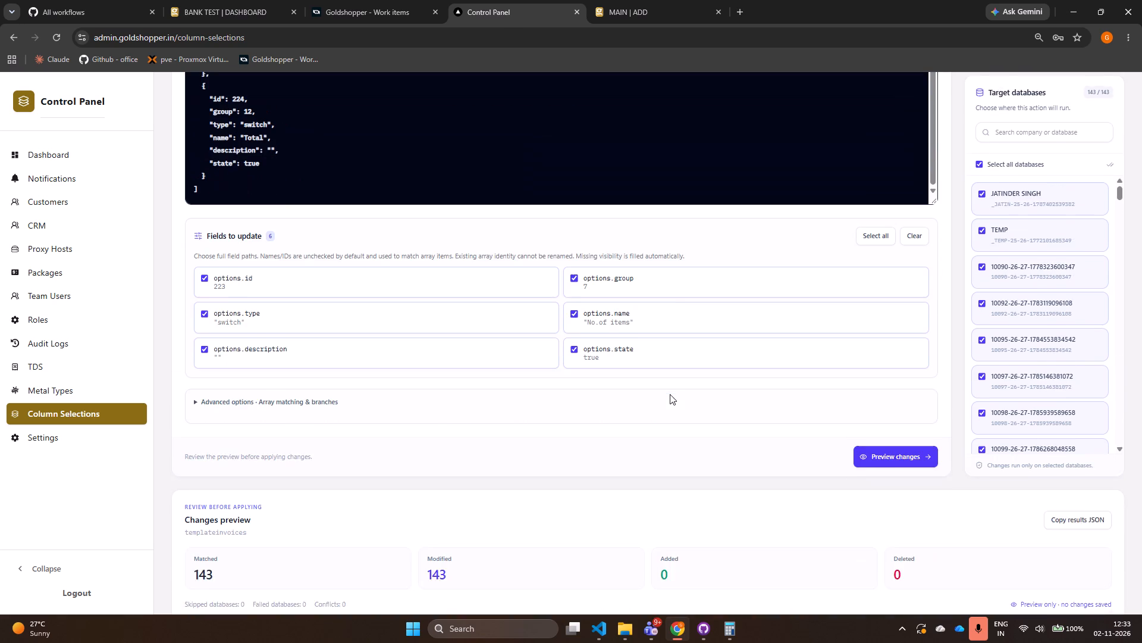
{"action": "scroll", "coordinate": [665, 391], "scroll_direction": "up", "scroll_amount": 1}
{"action": "scroll", "coordinate": [767, 280], "scroll_direction": "up", "scroll_amount": 1}
{"action": "scroll", "coordinate": [767, 280], "scroll_direction": "down", "scroll_amount": 3}
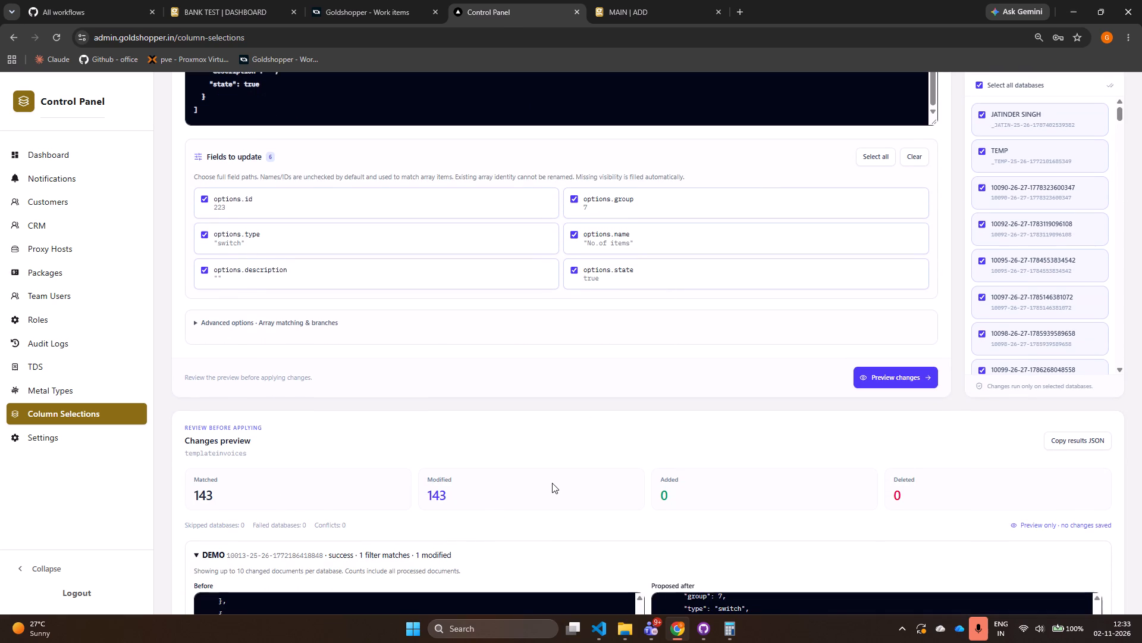
{"action": "scroll", "coordinate": [586, 410], "scroll_direction": "up", "scroll_amount": 5}
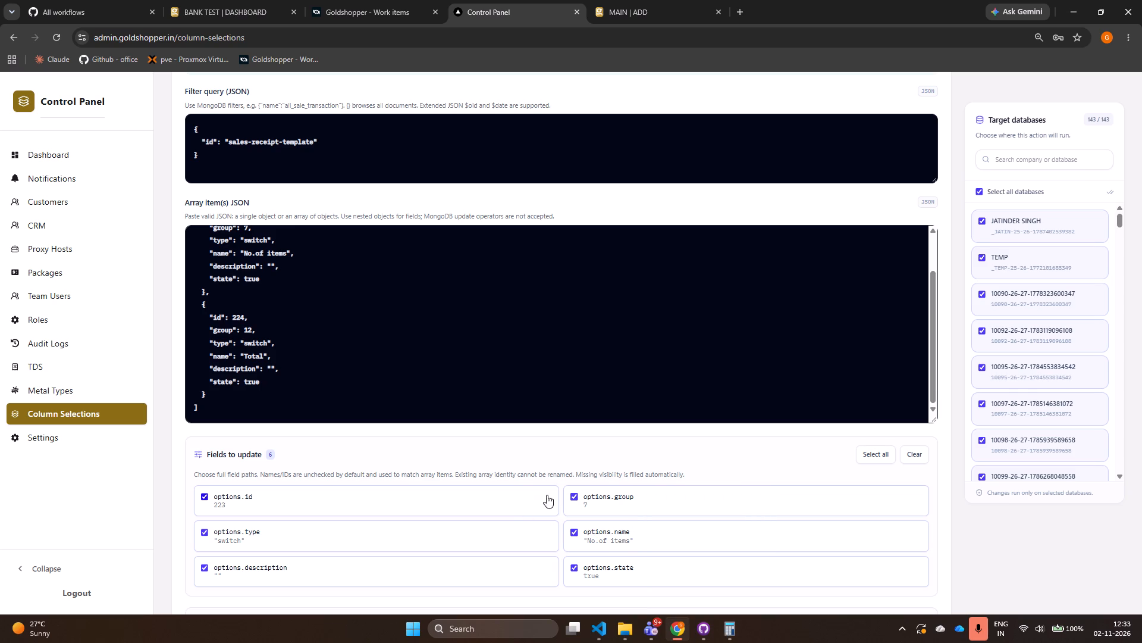
{"action": "scroll", "coordinate": [437, 416], "scroll_direction": "up", "scroll_amount": 5}
{"action": "scroll", "coordinate": [551, 265], "scroll_direction": "up", "scroll_amount": 6}
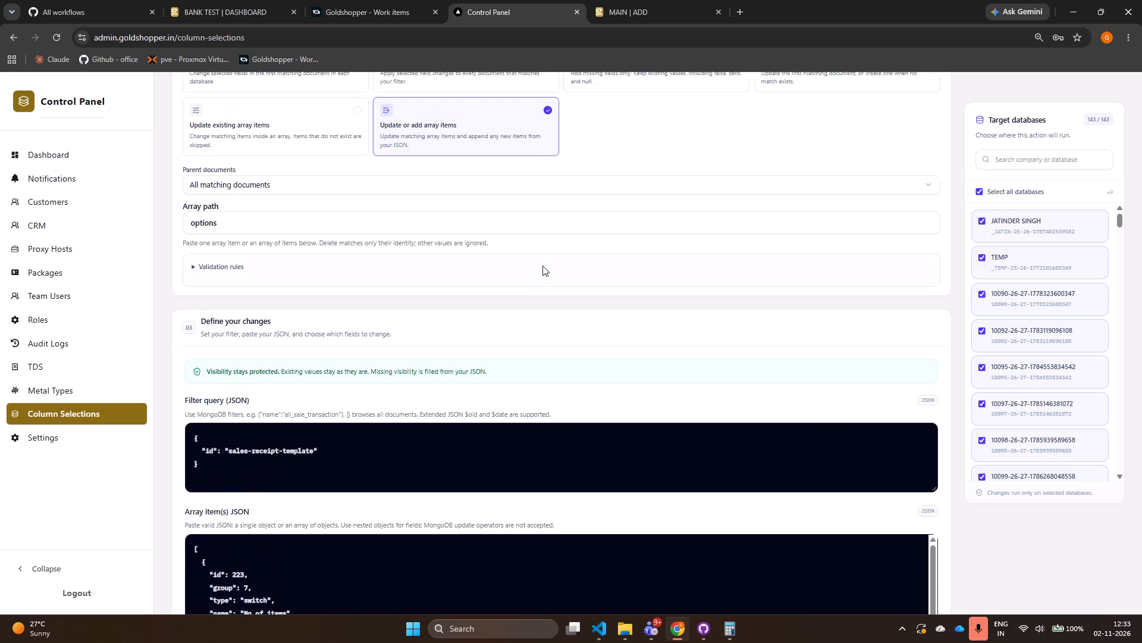
{"action": "scroll", "coordinate": [542, 266], "scroll_direction": "up", "scroll_amount": 2}
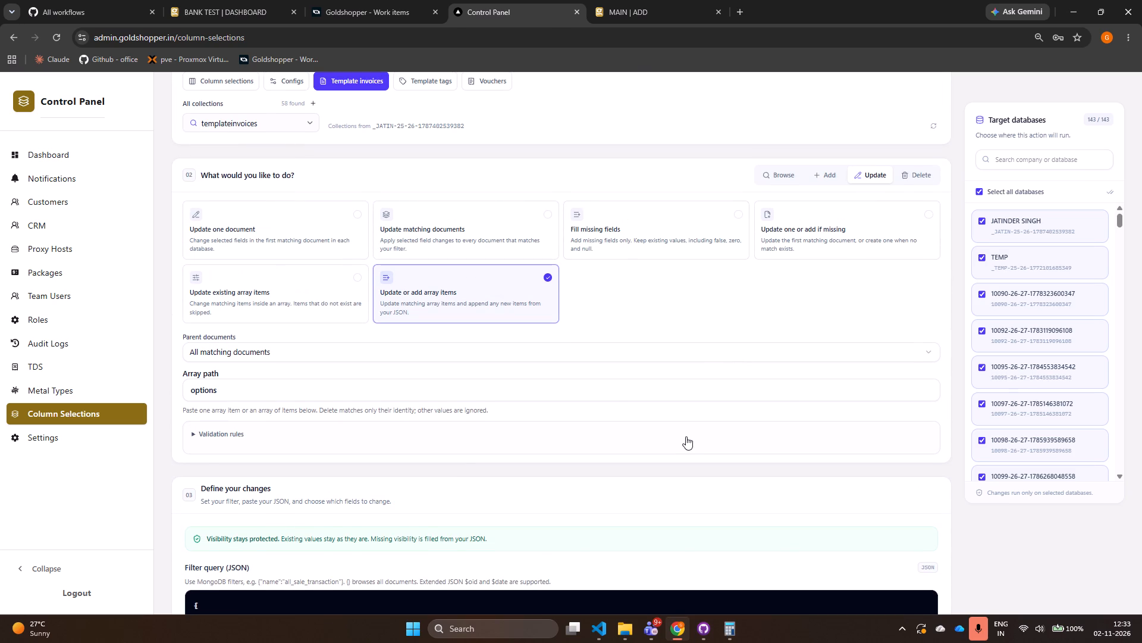
Apply the reviewed array item changes to the templateinvoices collection across all selected databases.
{"action": "scroll", "coordinate": [686, 436], "scroll_direction": "down", "scroll_amount": 5}
{"action": "scroll", "coordinate": [564, 407], "scroll_direction": "down", "scroll_amount": 6}
{"action": "scroll", "coordinate": [775, 483], "scroll_direction": "down", "scroll_amount": 5}
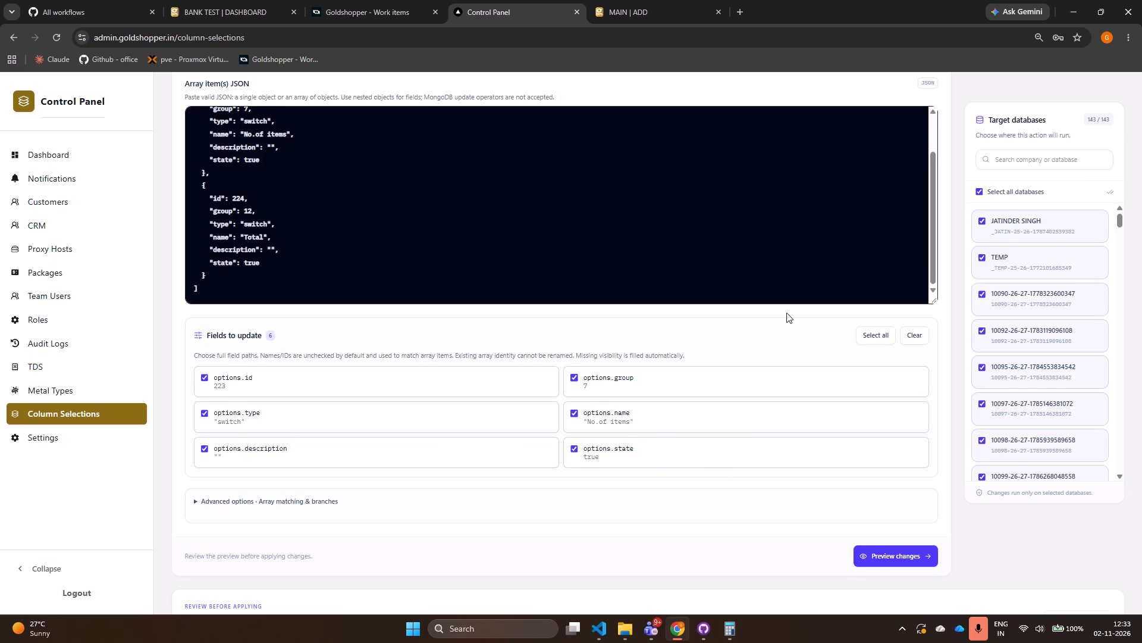
{"action": "scroll", "coordinate": [790, 317], "scroll_direction": "down", "scroll_amount": 5}
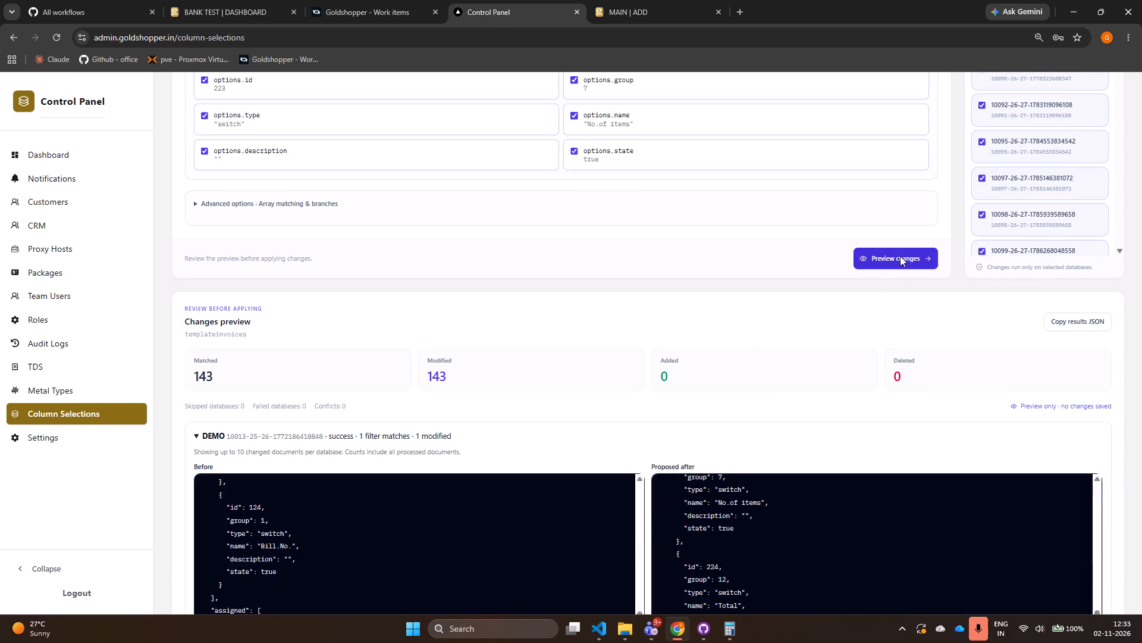
{"action": "scroll", "coordinate": [853, 352], "scroll_direction": "down", "scroll_amount": 20}
{"action": "scroll", "coordinate": [853, 352], "scroll_direction": "down", "scroll_amount": 16}
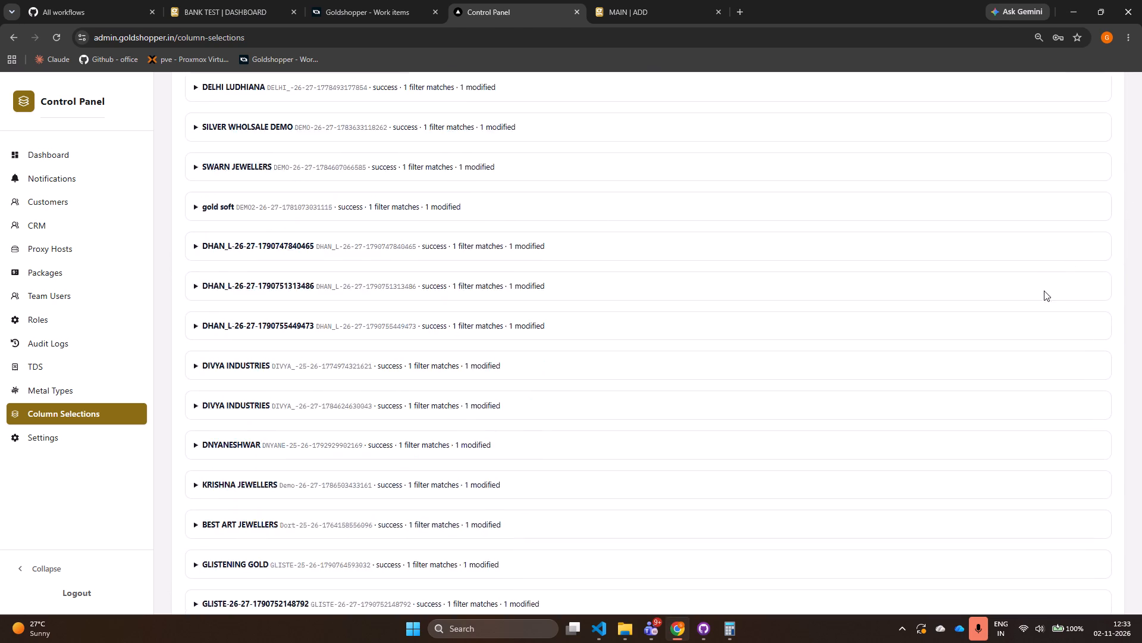
{"action": "scroll", "coordinate": [1044, 291], "scroll_direction": "down", "scroll_amount": 20}
{"action": "scroll", "coordinate": [1044, 291], "scroll_direction": "down", "scroll_amount": 20}
{"action": "scroll", "coordinate": [1044, 291], "scroll_direction": "down", "scroll_amount": 5}
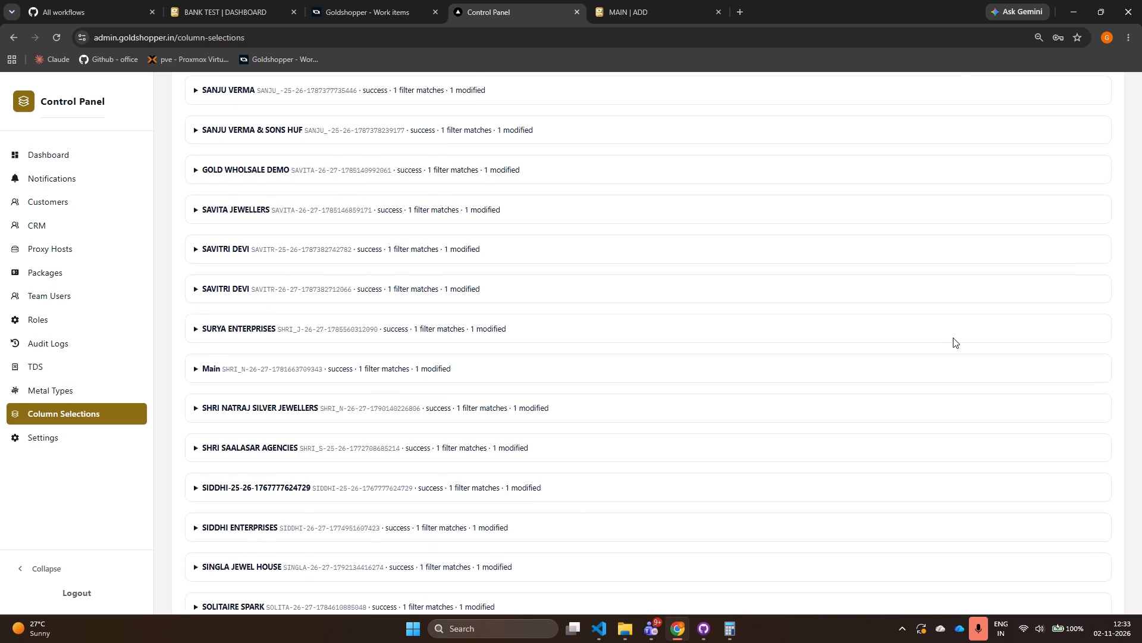
{"action": "scroll", "coordinate": [953, 338], "scroll_direction": "down", "scroll_amount": 18}
{"action": "scroll", "coordinate": [908, 370], "scroll_direction": "down", "scroll_amount": 6}
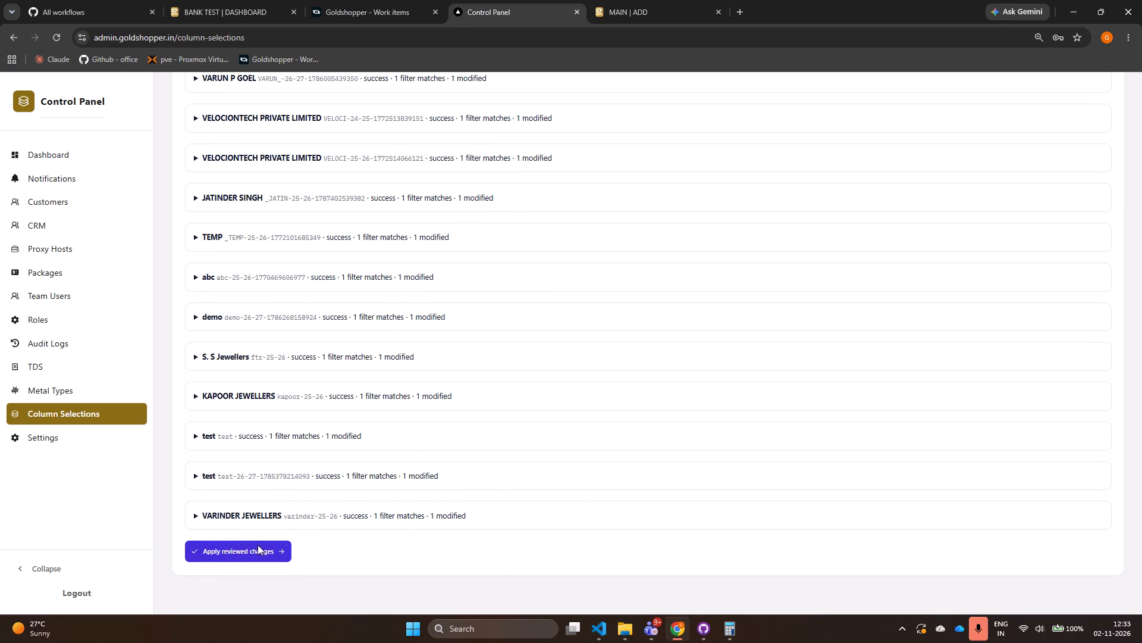
{"action": "left_click", "coordinate": [256, 550]}
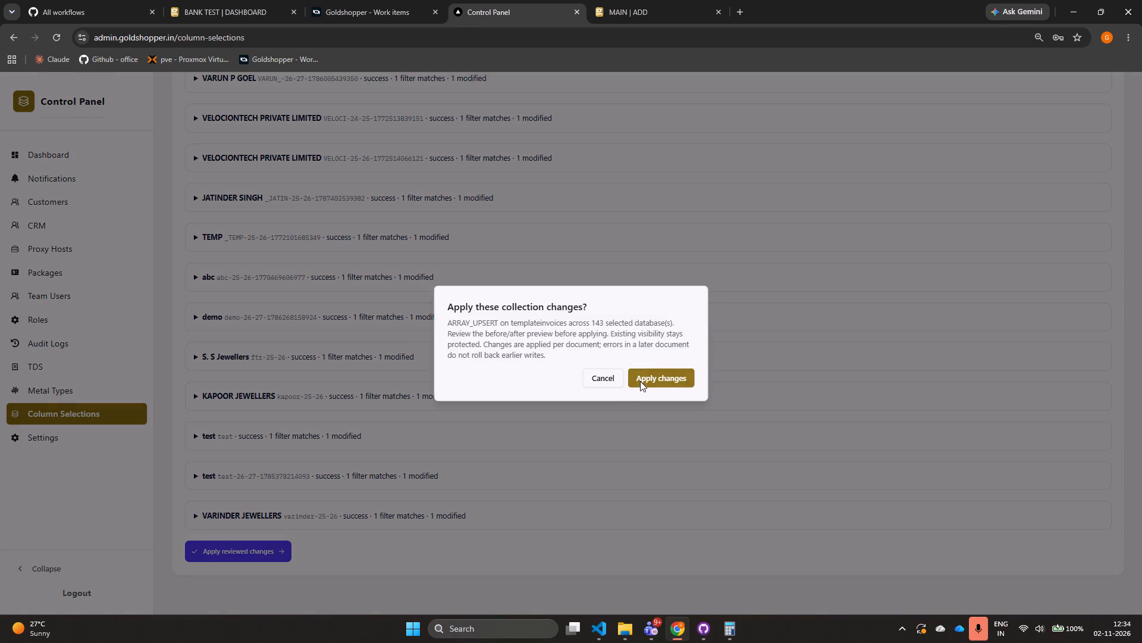
{"action": "left_click", "coordinate": [641, 381]}
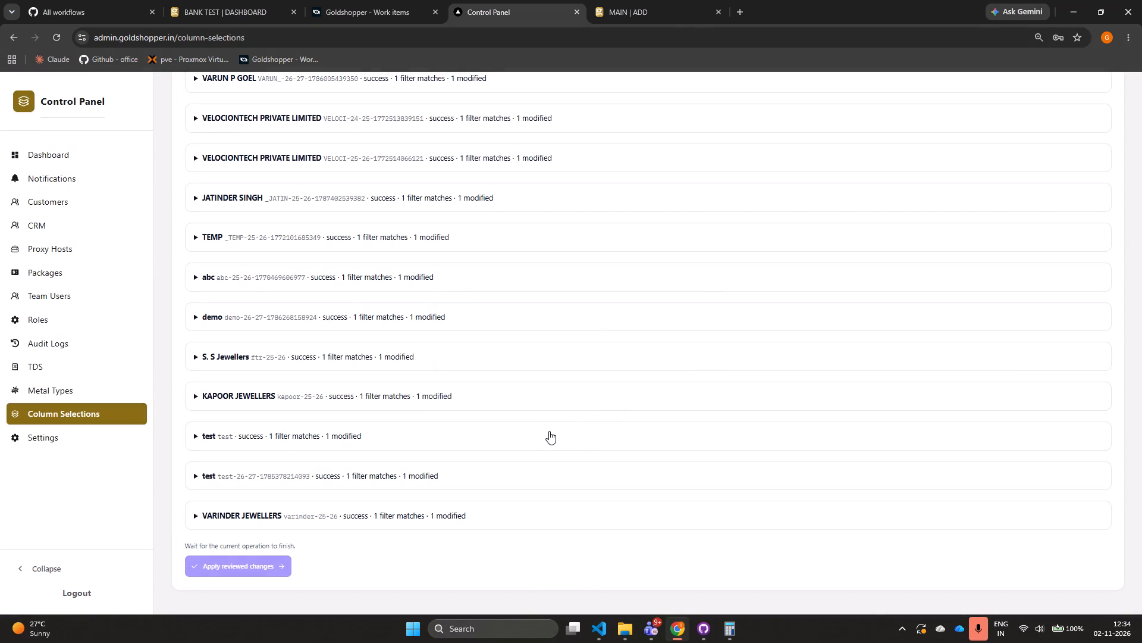
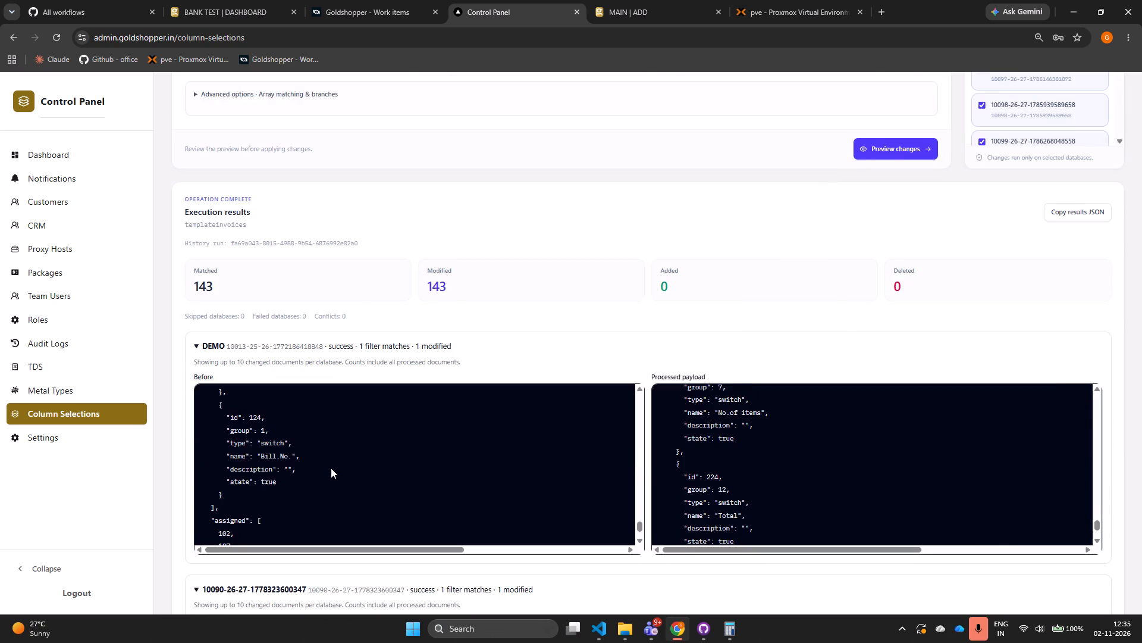
Examine the end of DEMO's Before document in the execution results, from the Bill.No. item through the assigned list.
{"action": "scroll", "coordinate": [332, 474], "scroll_direction": "down", "scroll_amount": 1, "text": "alt"}
{"action": "scroll", "coordinate": [387, 466], "scroll_direction": "down", "scroll_amount": 16, "text": "alt"}
{"action": "scroll", "coordinate": [385, 418], "scroll_direction": "up", "scroll_amount": 3, "text": "alt"}
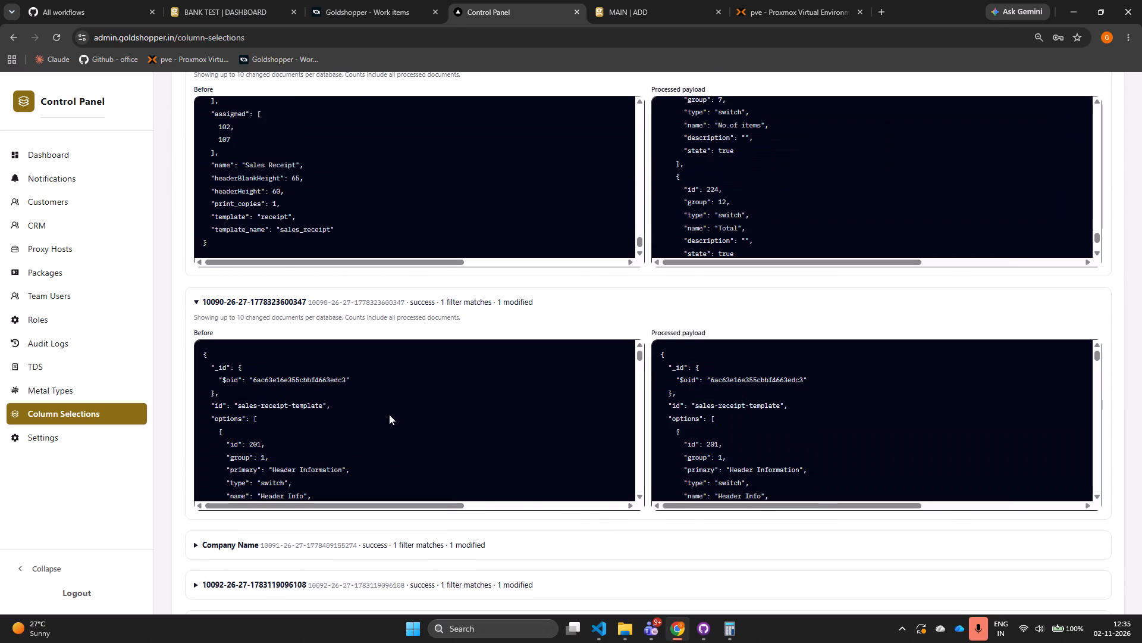
{"action": "scroll", "coordinate": [410, 248], "scroll_direction": "up", "scroll_amount": 2, "text": "alt"}
{"action": "scroll", "coordinate": [399, 301], "scroll_direction": "up", "scroll_amount": 2, "text": "alt"}
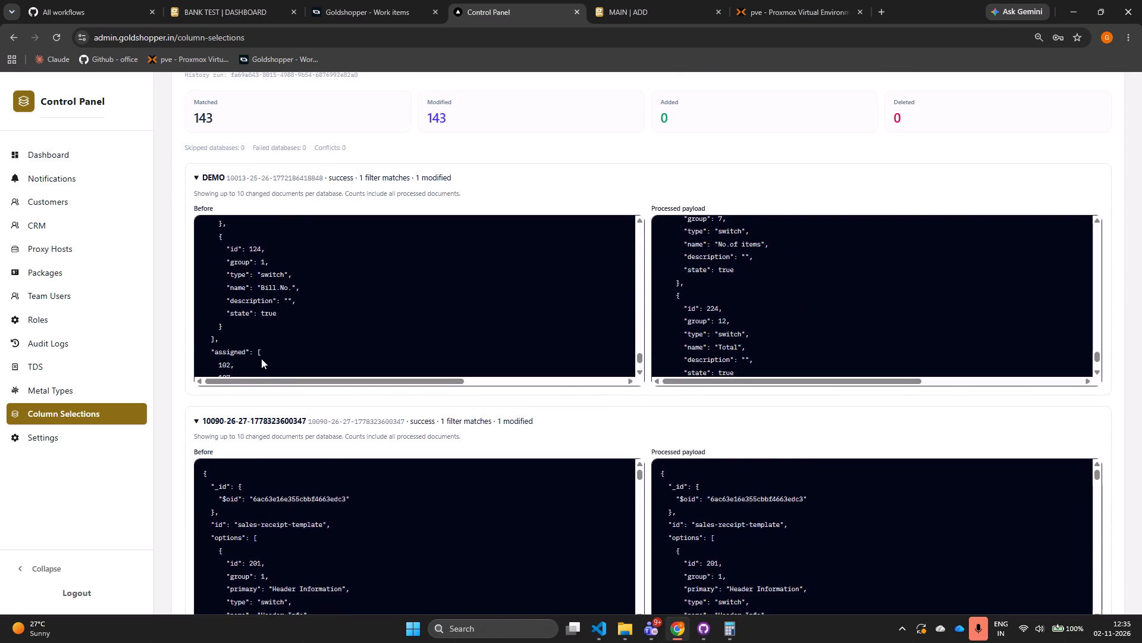
{"action": "scroll", "coordinate": [261, 358], "scroll_direction": "down", "scroll_amount": 2, "text": "alt"}
{"action": "scroll", "coordinate": [240, 238], "scroll_direction": "up", "scroll_amount": 1, "text": "alt"}
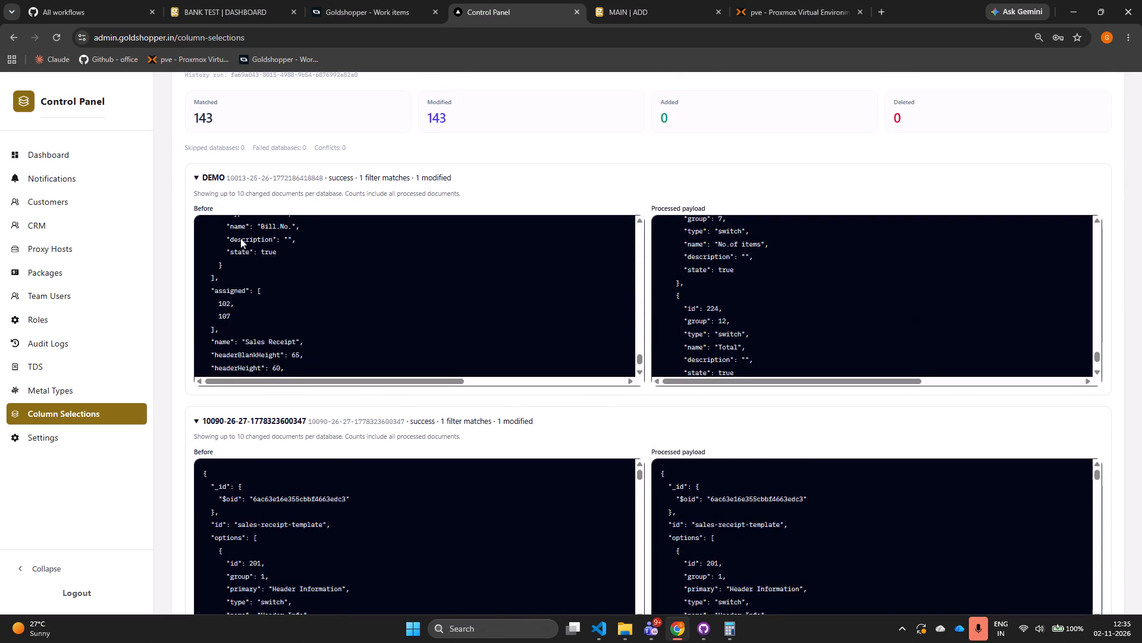
{"action": "scroll", "coordinate": [232, 285], "scroll_direction": "up", "scroll_amount": 2, "text": "alt"}
{"action": "scroll", "coordinate": [215, 386], "scroll_direction": "down", "scroll_amount": 1, "text": "alt"}
{"action": "left_click", "coordinate": [217, 334], "text": "alt"}
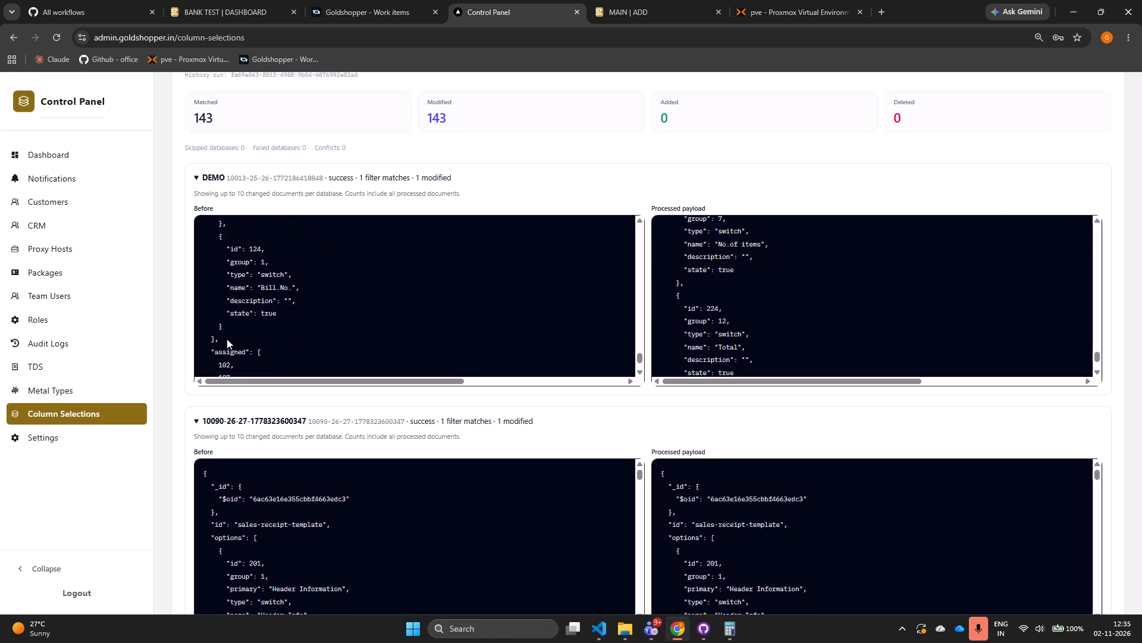
{"action": "left_click_drag", "start_coordinate": [227, 339], "coordinate": [194, 233], "text": "alt"}
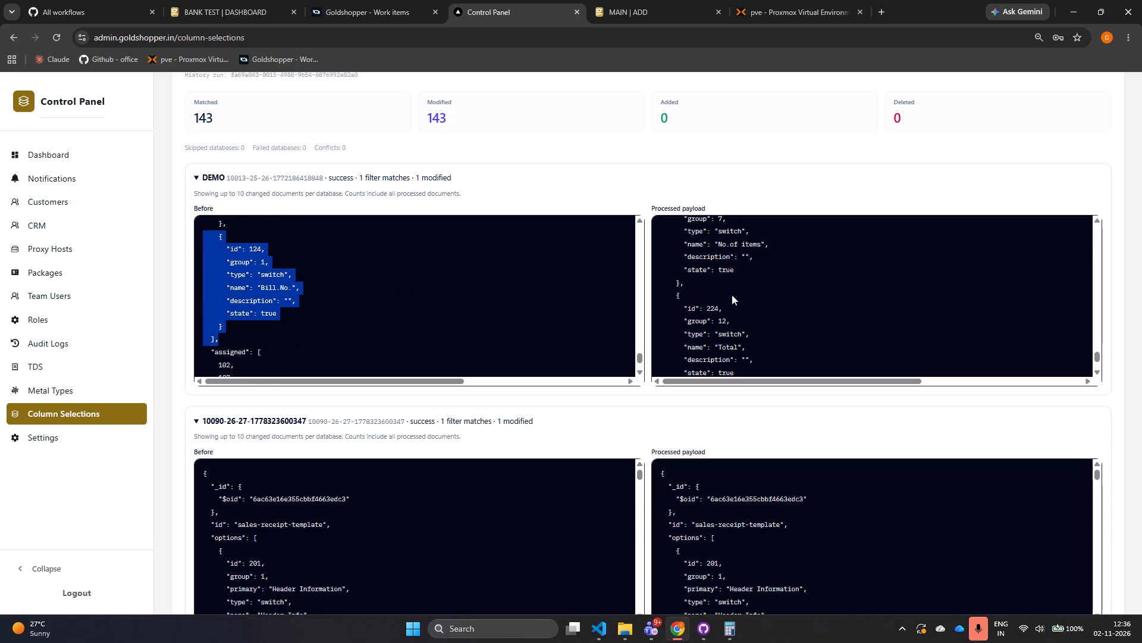
Check DEMO's Processed payload from the Bill.No. item through items 223 and 224 to the end of the document.
{"action": "scroll", "coordinate": [739, 287], "scroll_direction": "up", "scroll_amount": 3, "text": "alt"}
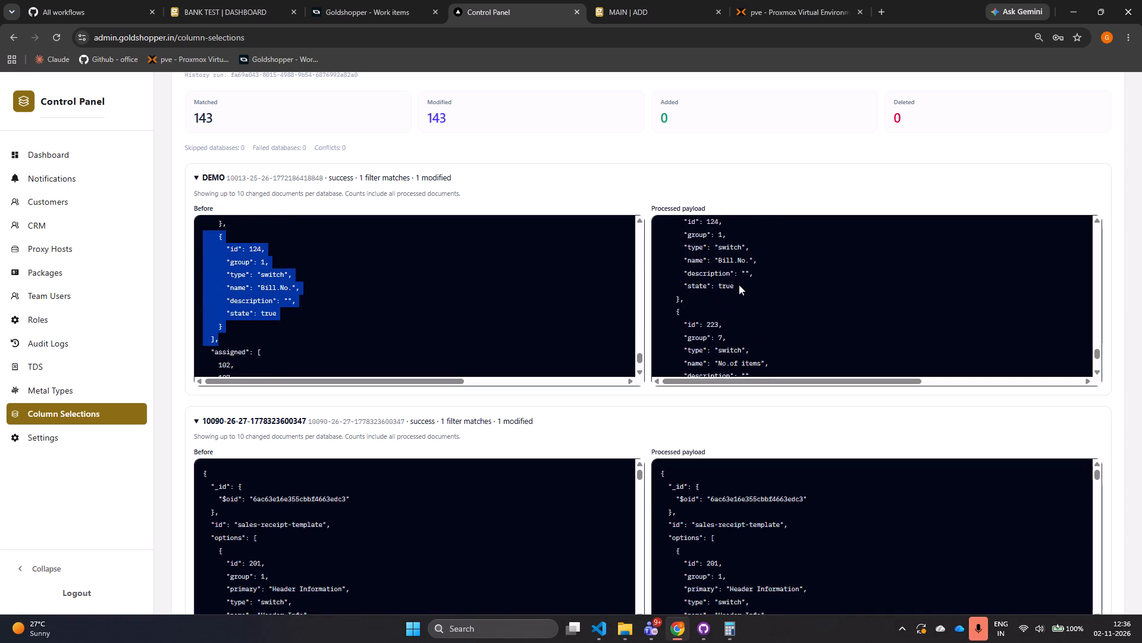
{"action": "left_click_drag", "start_coordinate": [671, 264], "coordinate": [703, 356], "text": "alt"}
{"action": "scroll", "coordinate": [703, 347], "scroll_direction": "down", "scroll_amount": 2, "text": "alt"}
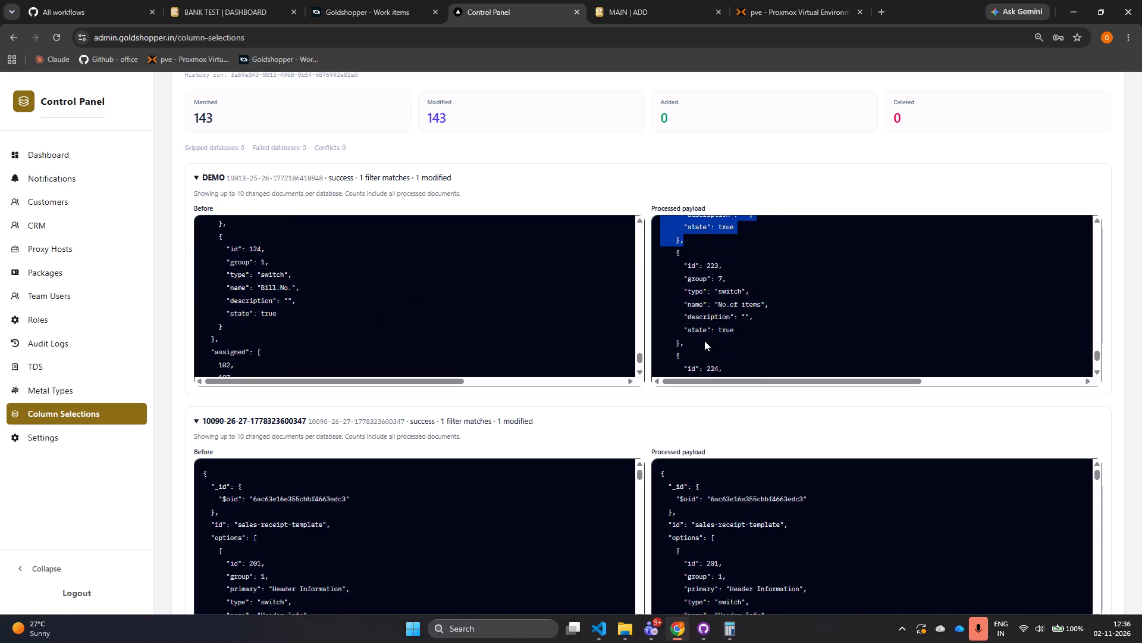
{"action": "left_click_drag", "start_coordinate": [674, 258], "coordinate": [695, 301], "text": "alt"}
{"action": "scroll", "coordinate": [707, 340], "scroll_direction": "down", "scroll_amount": 2, "text": "alt"}
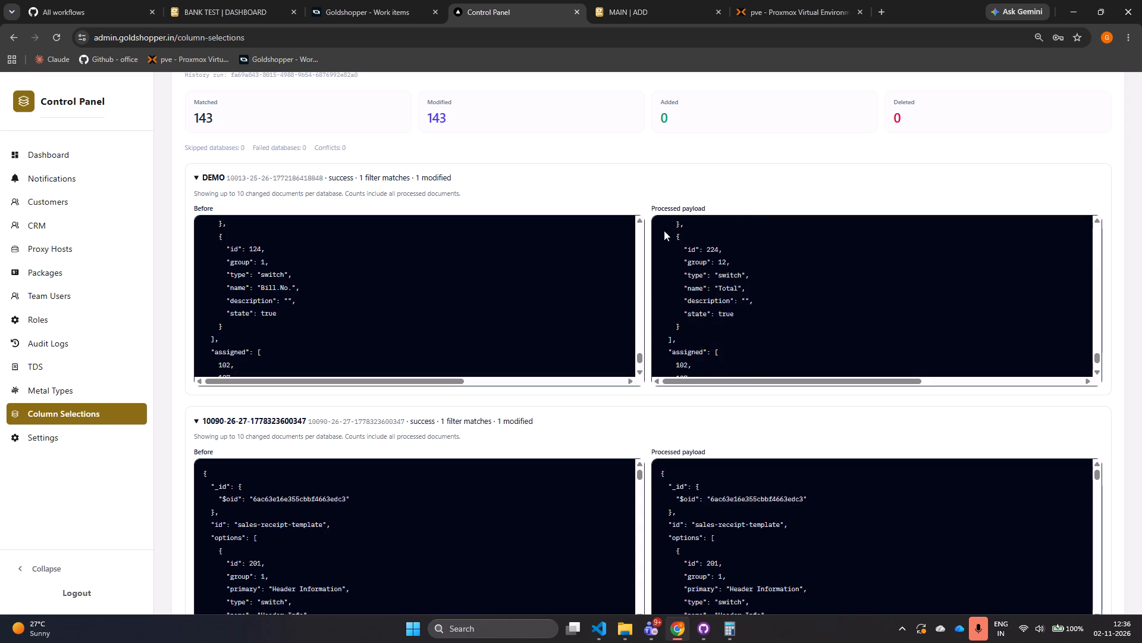
{"action": "left_click_drag", "start_coordinate": [676, 234], "coordinate": [693, 319], "text": "alt"}
{"action": "scroll", "coordinate": [687, 338], "scroll_direction": "down", "scroll_amount": 2, "text": "alt"}
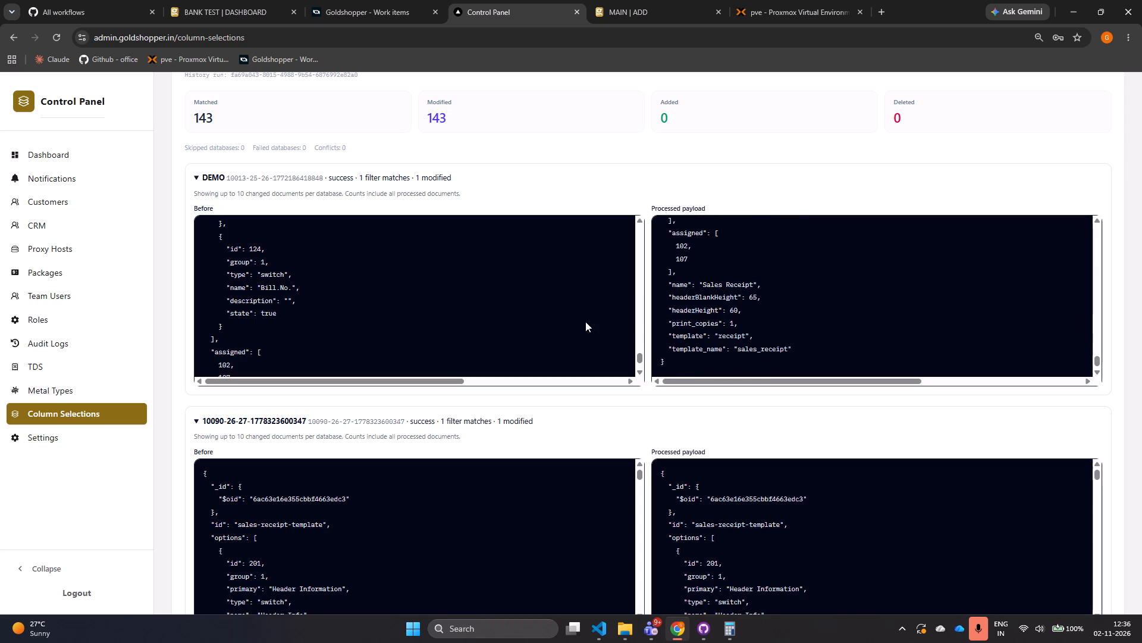
{"action": "scroll", "coordinate": [726, 328], "scroll_direction": "down", "scroll_amount": 4, "text": "alt"}
{"action": "scroll", "coordinate": [475, 222], "scroll_direction": "up", "scroll_amount": 2, "text": "alt"}
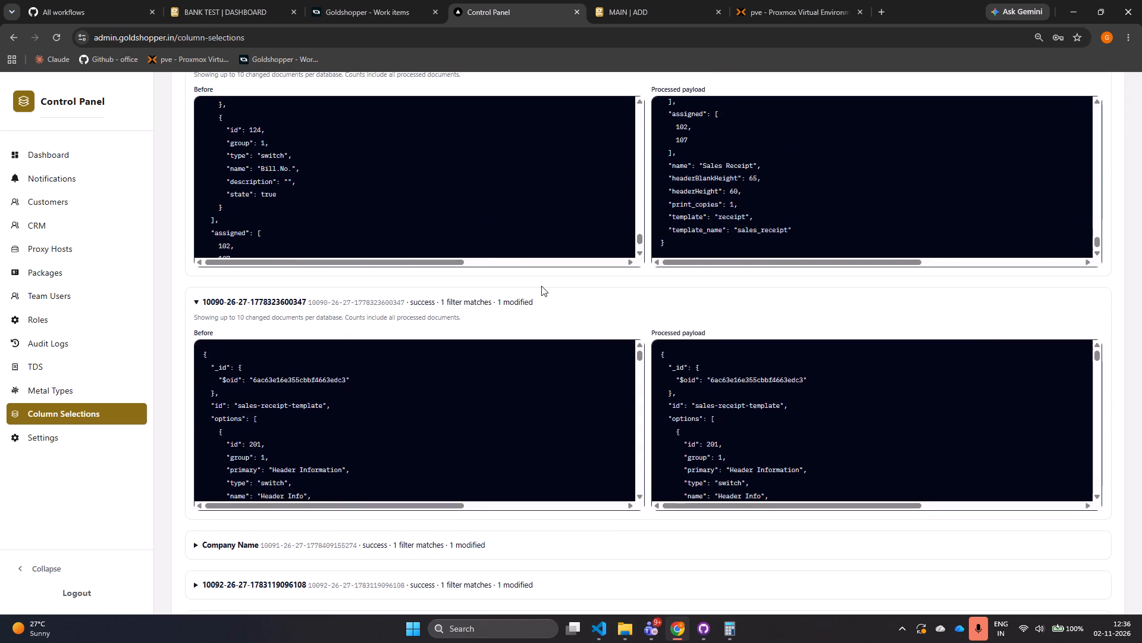
Review the execution summary and look back through DEMO's Before document to its beginning.
{"action": "scroll", "coordinate": [541, 286], "scroll_direction": "up", "scroll_amount": 1, "text": "alt"}
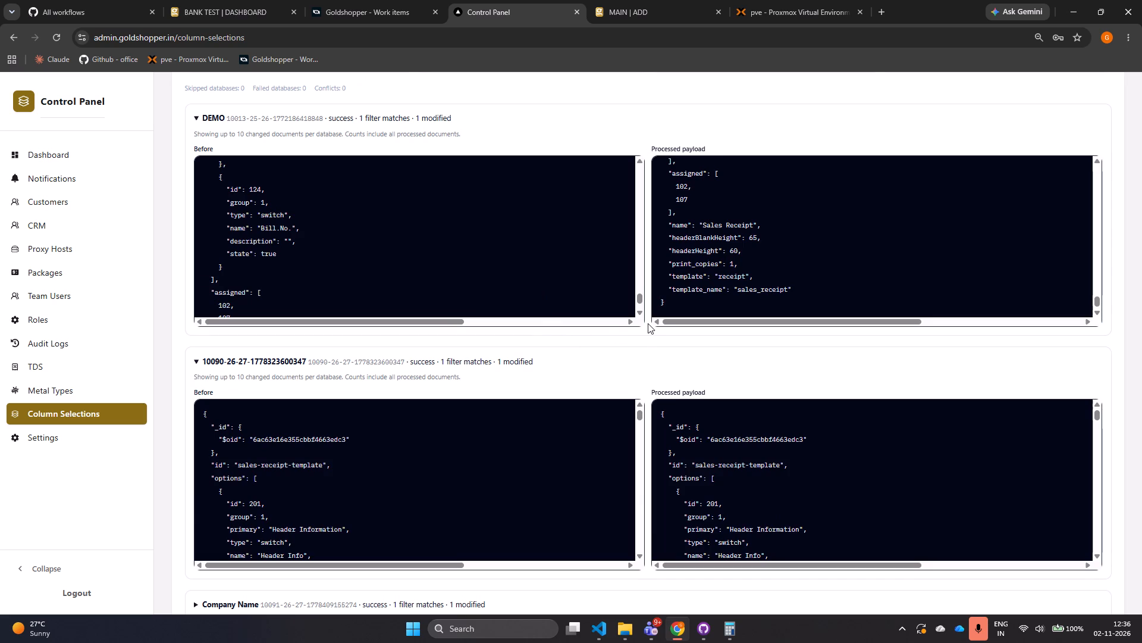
{"action": "scroll", "coordinate": [648, 322], "scroll_direction": "up", "scroll_amount": 2, "text": "alt"}
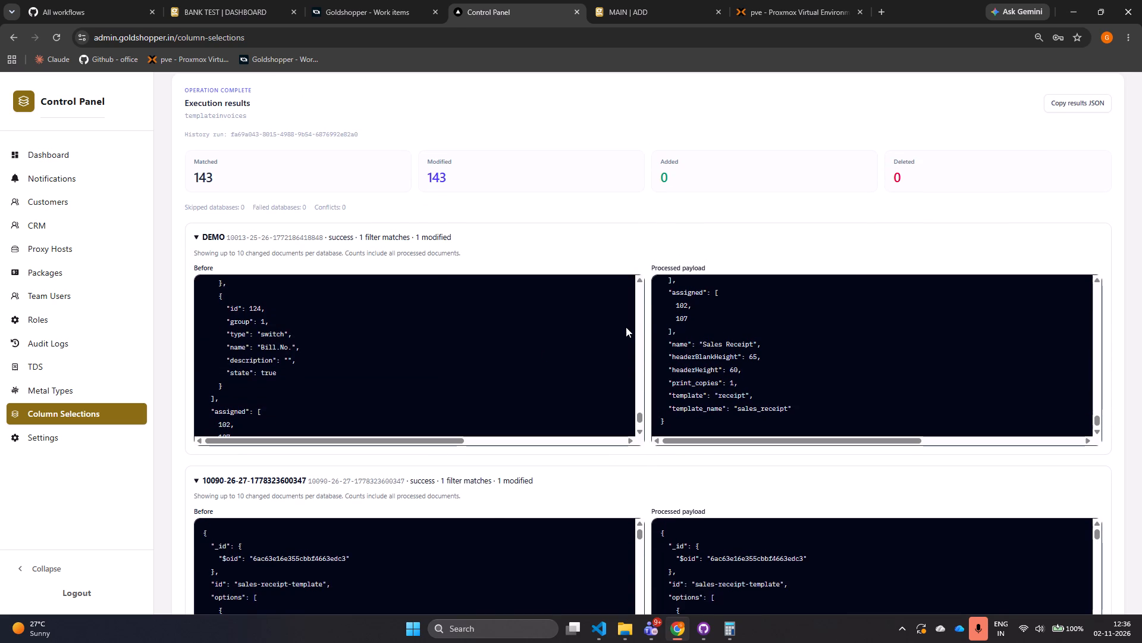
{"action": "scroll", "coordinate": [626, 327], "scroll_direction": "up", "scroll_amount": 1, "text": "alt"}
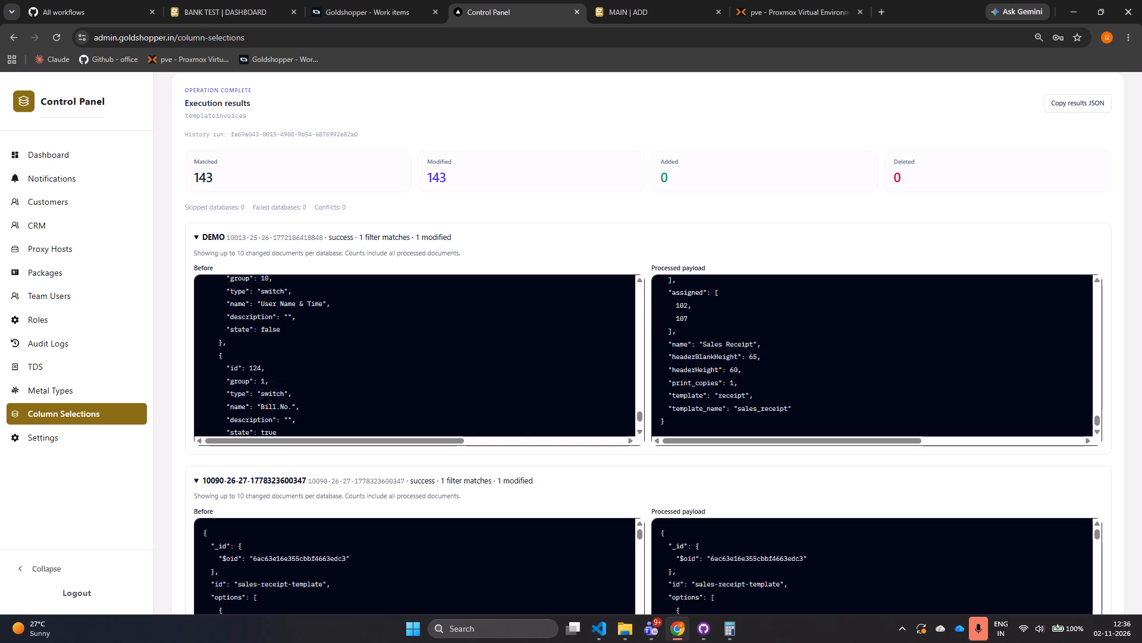
{"action": "scroll", "coordinate": [481, 384], "scroll_direction": "up", "scroll_amount": 20, "text": "alt"}
{"action": "scroll", "coordinate": [481, 384], "scroll_direction": "up", "scroll_amount": 17, "text": "alt"}
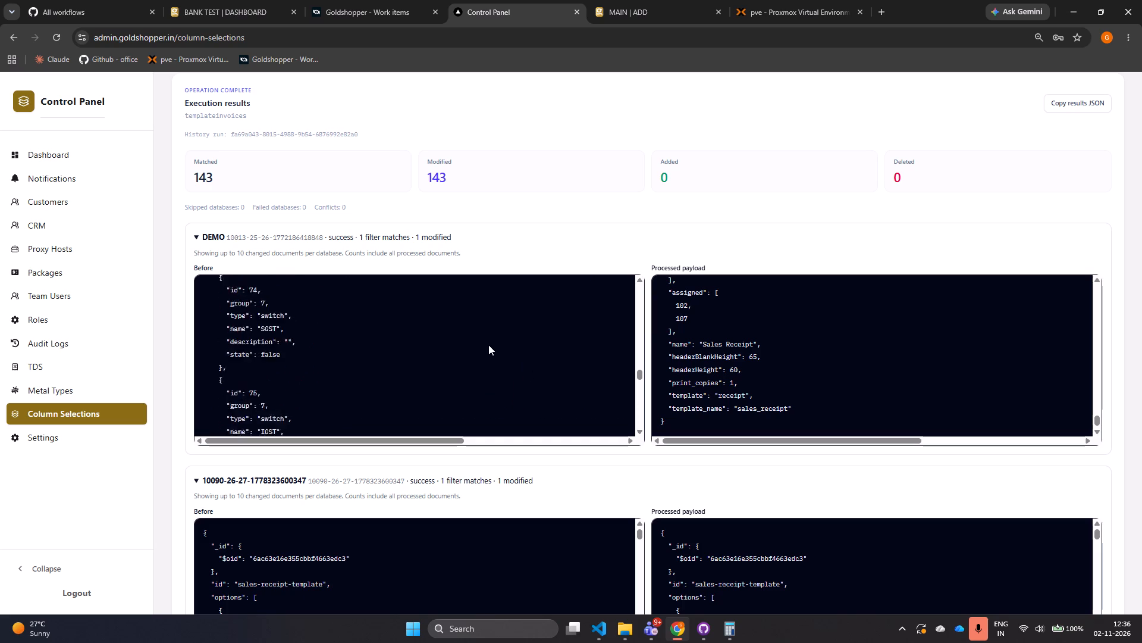
{"action": "scroll", "coordinate": [488, 345], "scroll_direction": "up", "scroll_amount": 20, "text": "alt"}
{"action": "scroll", "coordinate": [488, 345], "scroll_direction": "up", "scroll_amount": 20, "text": "alt"}
{"action": "scroll", "coordinate": [488, 345], "scroll_direction": "up", "scroll_amount": 7, "text": "alt"}
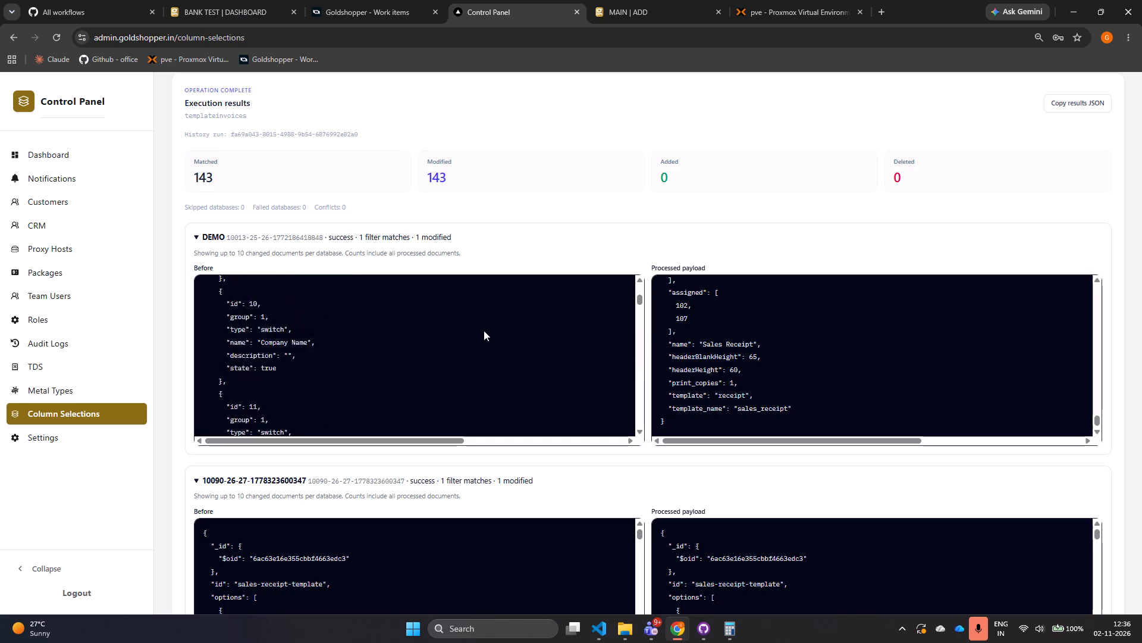
{"action": "scroll", "coordinate": [484, 330], "scroll_direction": "up", "scroll_amount": 12, "text": "alt"}
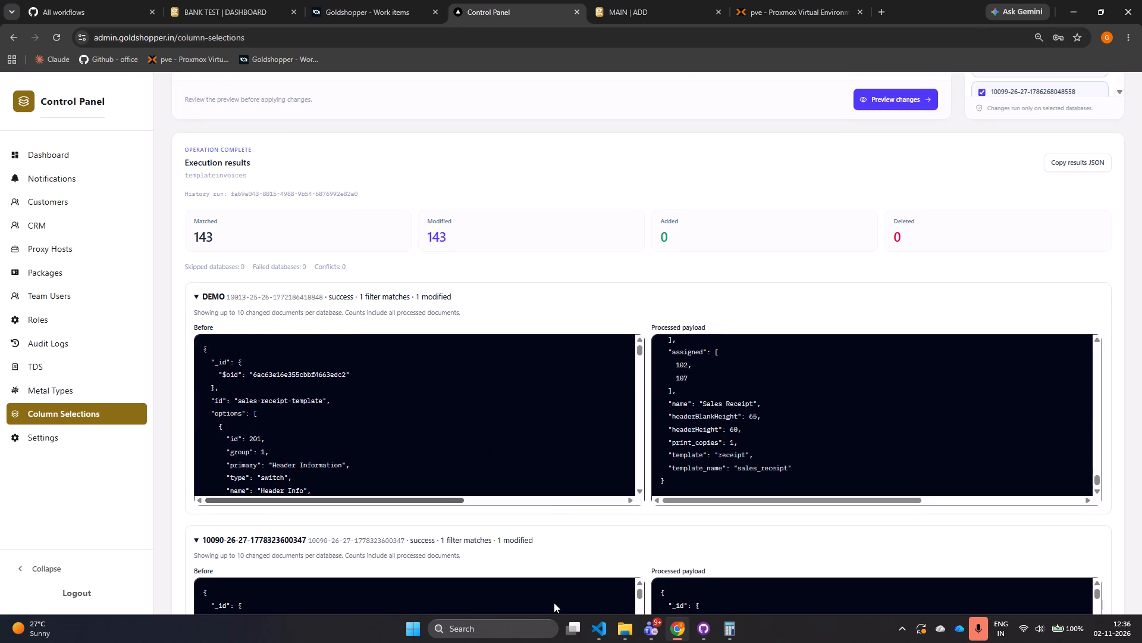
Recheck the update setup: array items, sales-receipt-template filter, array operation and options array path.
{"action": "scroll", "coordinate": [509, 460], "scroll_direction": "down", "scroll_amount": 5, "text": "alt"}
{"action": "scroll", "coordinate": [517, 450], "scroll_direction": "up", "scroll_amount": 17, "text": "alt"}
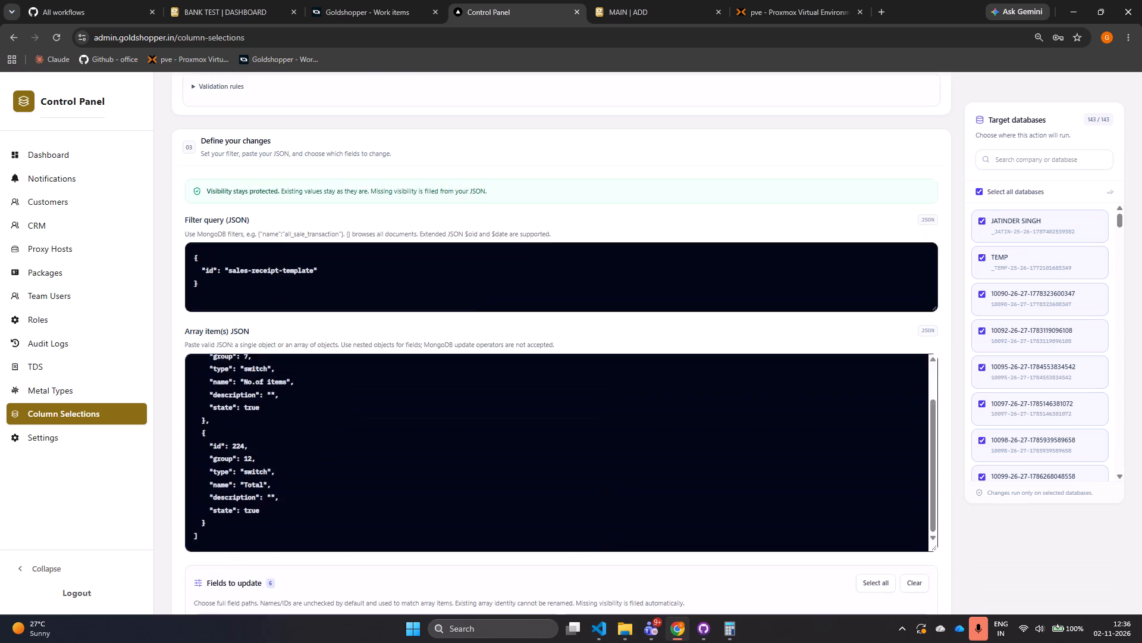
{"action": "scroll", "coordinate": [672, 373], "scroll_direction": "up", "scroll_amount": 1, "text": "alt"}
{"action": "scroll", "coordinate": [661, 306], "scroll_direction": "up", "scroll_amount": 2, "text": "alt"}
{"action": "scroll", "coordinate": [662, 310], "scroll_direction": "down", "scroll_amount": 5, "text": "alt"}
{"action": "scroll", "coordinate": [733, 285], "scroll_direction": "up", "scroll_amount": 5, "text": "alt"}
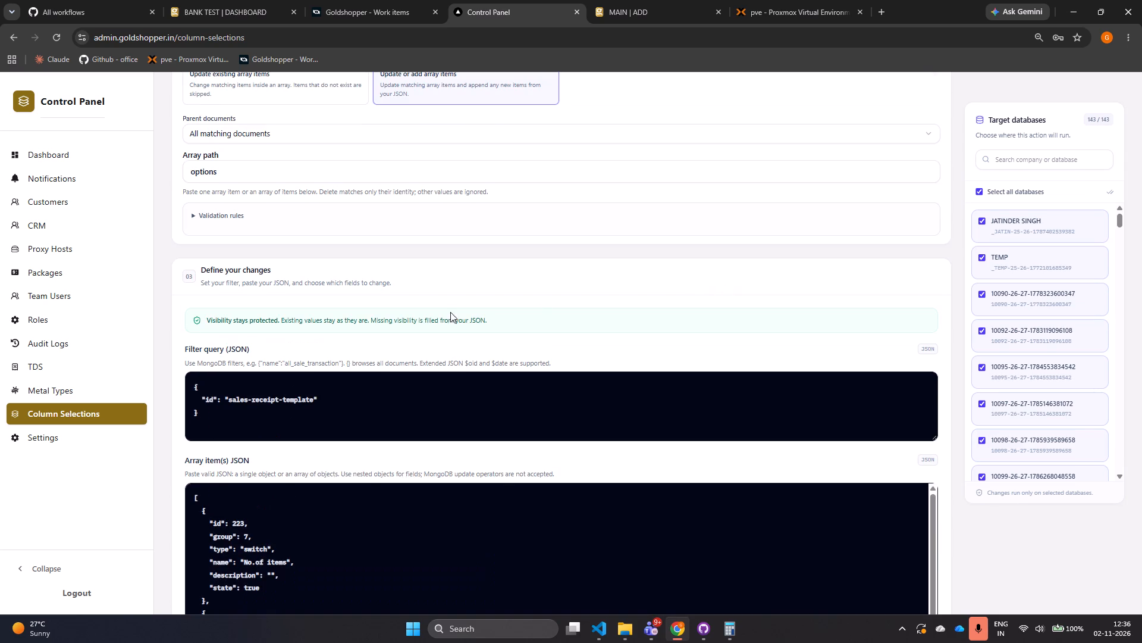
{"action": "scroll", "coordinate": [492, 250], "scroll_direction": "up", "scroll_amount": 3, "text": "alt"}
{"action": "left_click", "coordinate": [285, 353], "text": "alt"}
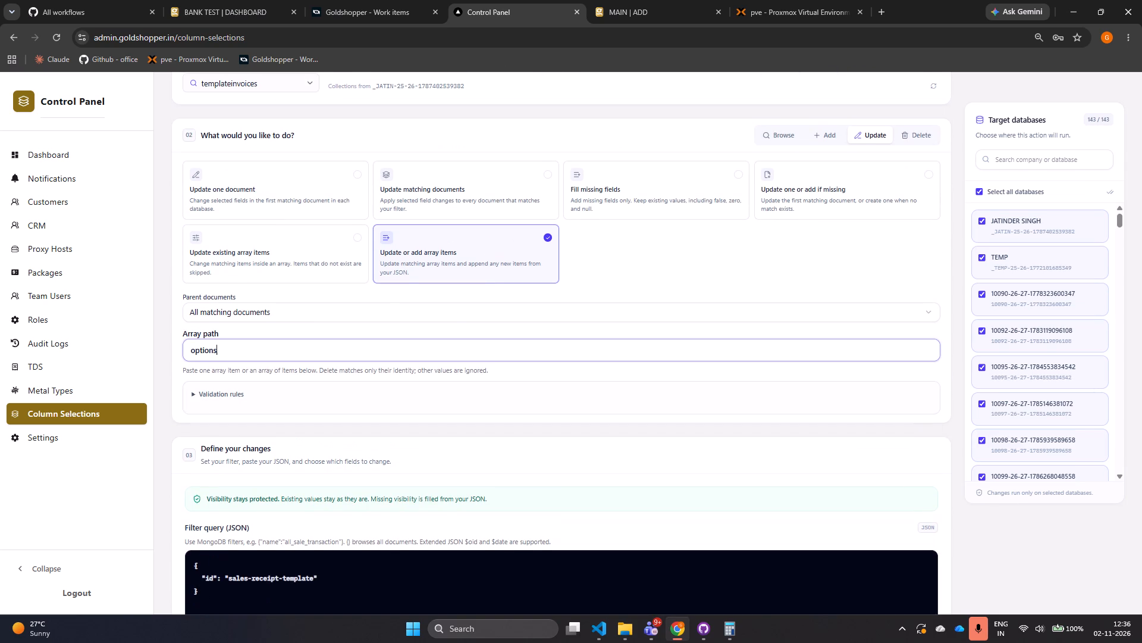
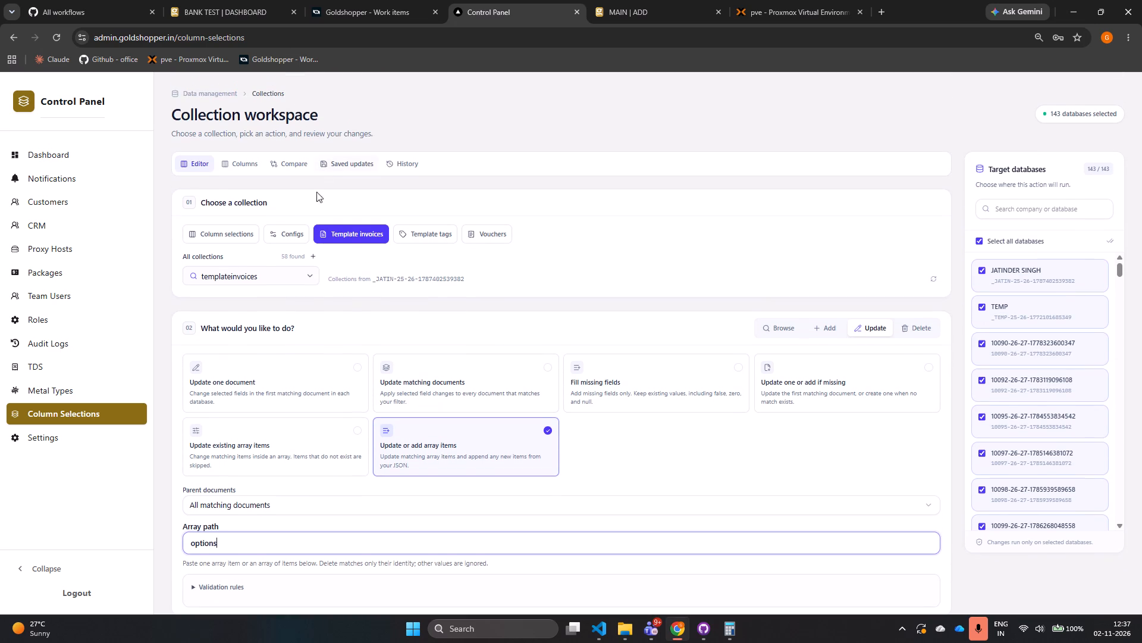
Switch the workspace collection from templateinvoices to accountgroups.
{"action": "scroll", "coordinate": [303, 209], "scroll_direction": "down", "scroll_amount": 1}
{"action": "left_click", "coordinate": [287, 211]}
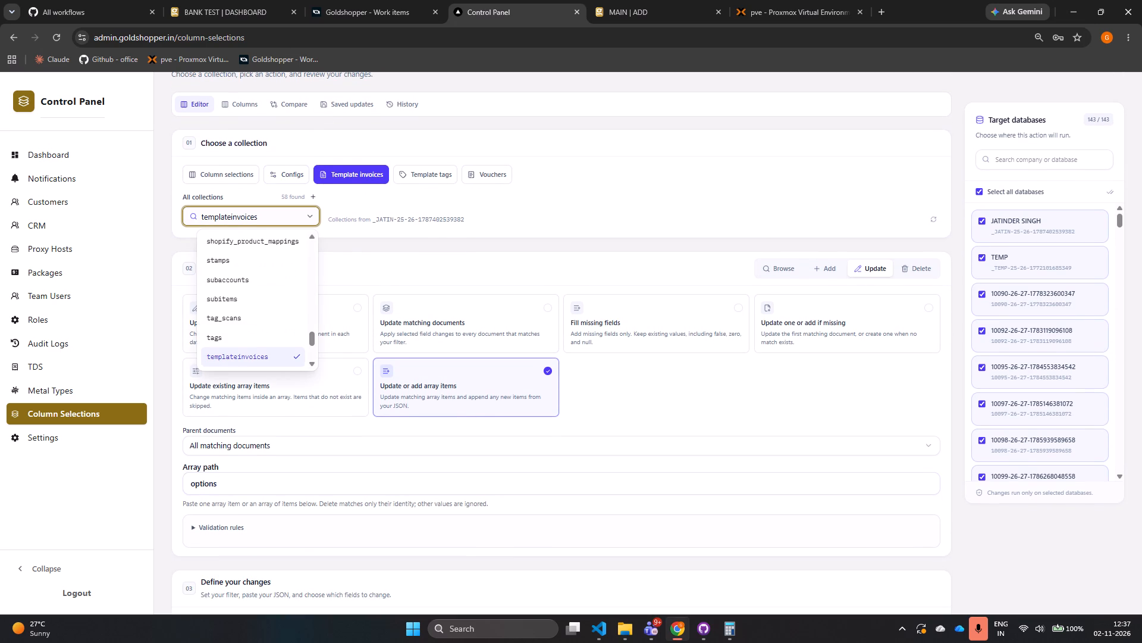
{"action": "key", "text": "ctrl+BackSpace"}
{"action": "type", "text": "accoun"}
{"action": "key", "text": "Down"}
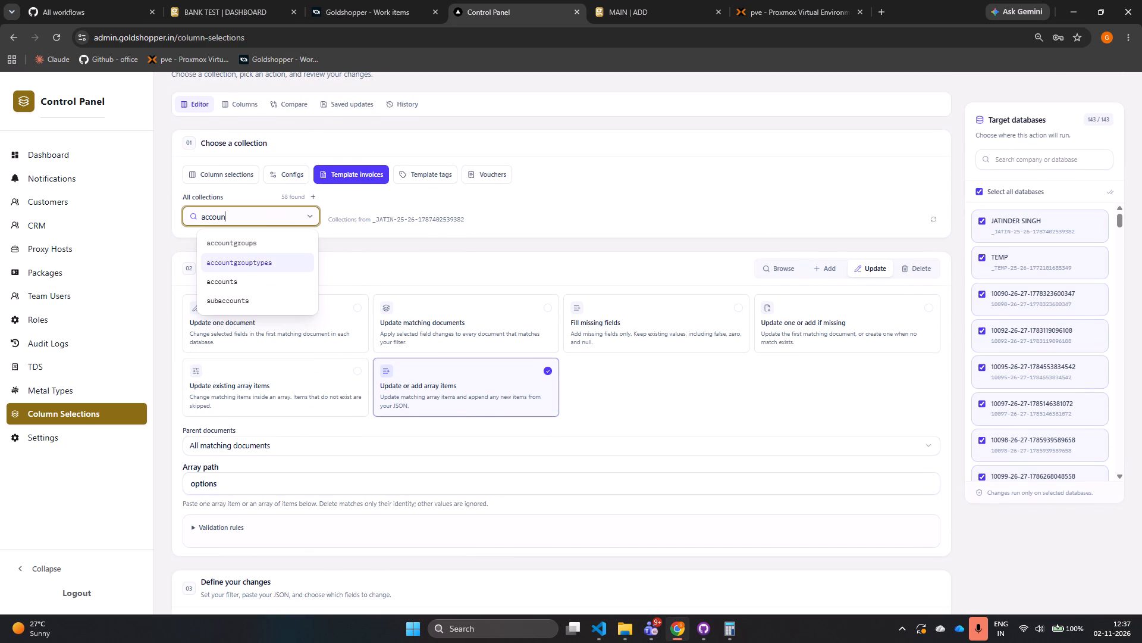
{"action": "key", "text": "Up"}
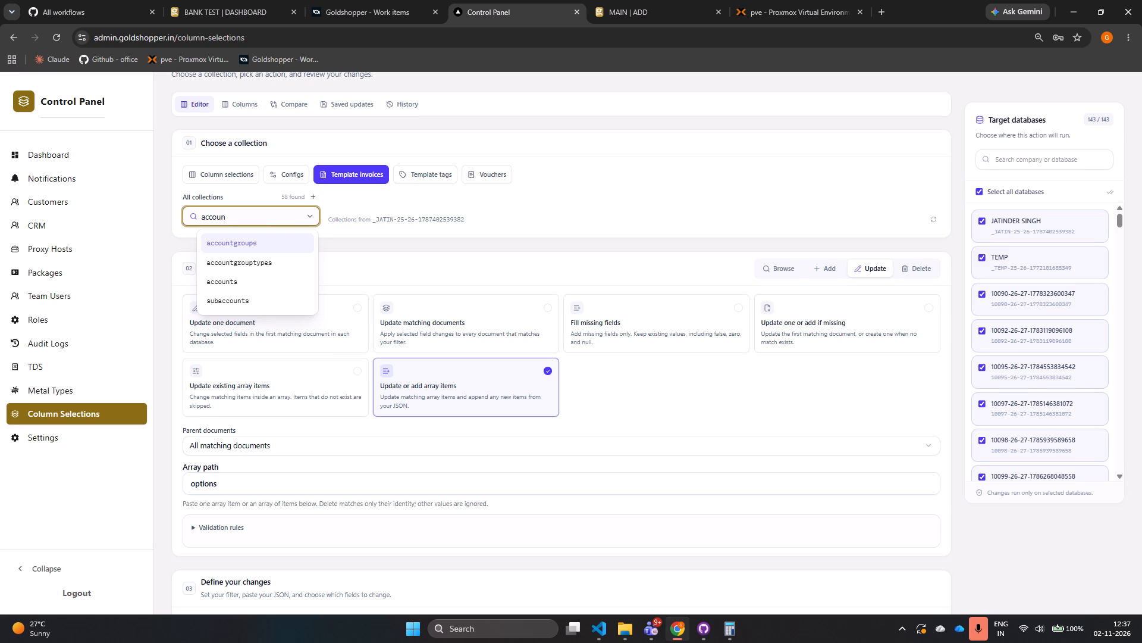
{"action": "key", "text": "Return"}
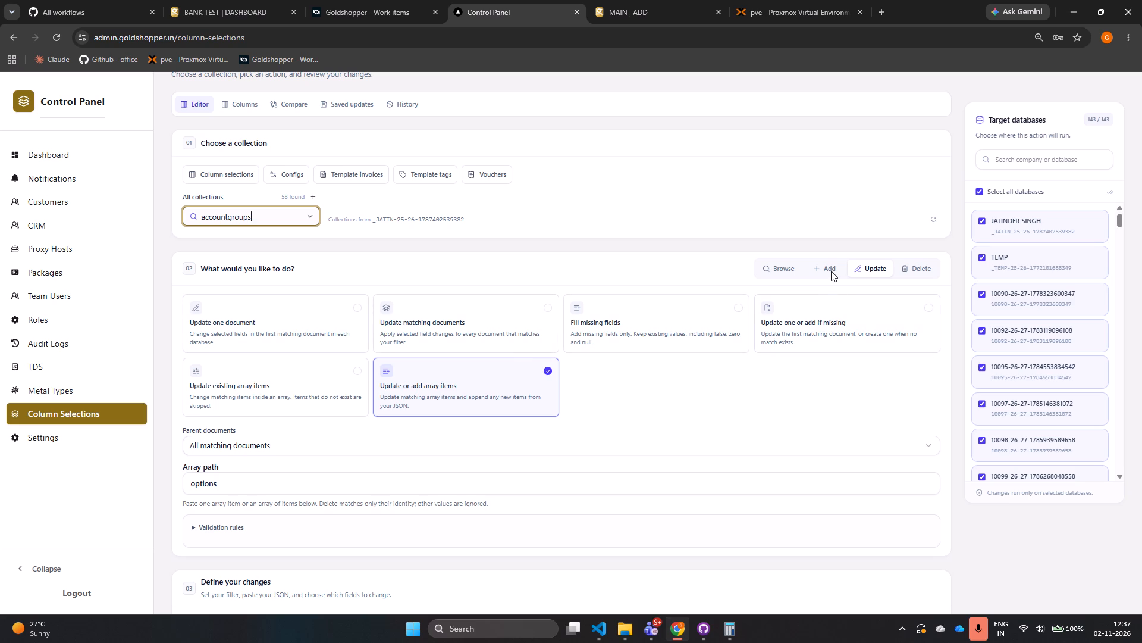
Choose the Update one or add if missing operation for the accountgroups collection.
{"action": "left_click", "coordinate": [809, 308]}
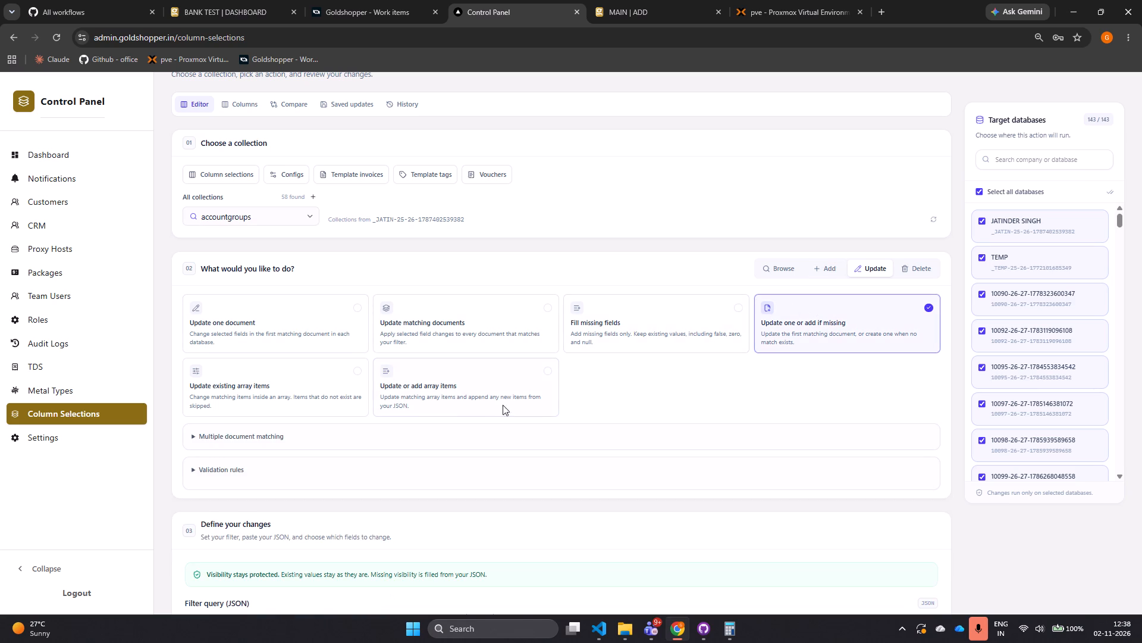
Select the whole options array, including items 223 and 224, inside the outer braces of the document JSON.
{"action": "scroll", "coordinate": [451, 419], "scroll_direction": "down", "scroll_amount": 1}
{"action": "scroll", "coordinate": [529, 366], "scroll_direction": "up", "scroll_amount": 3}
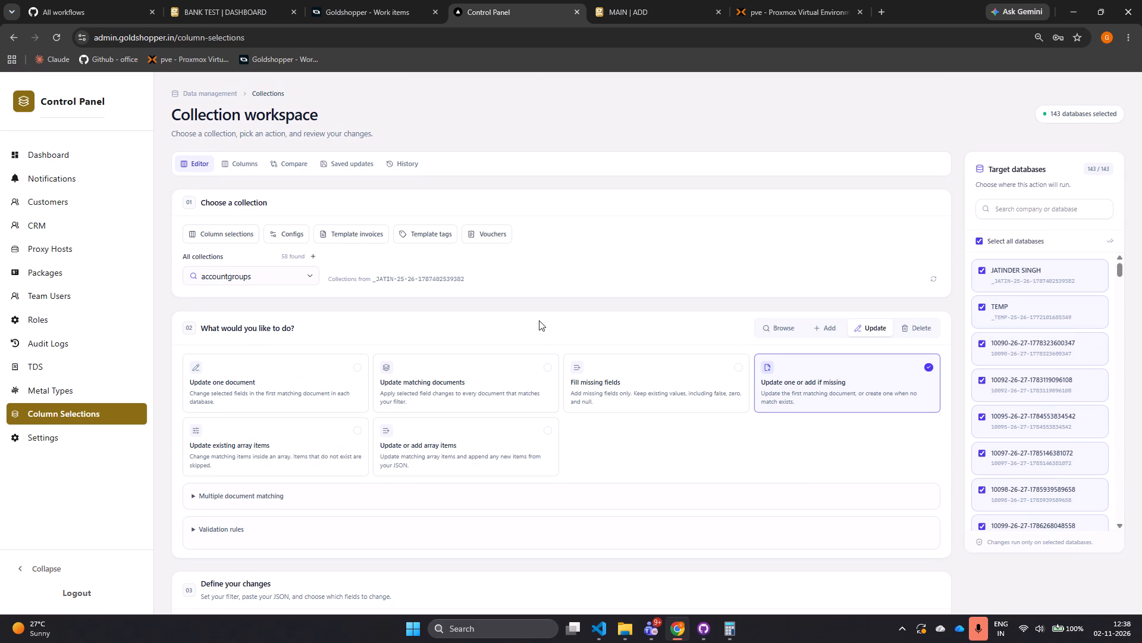
{"action": "scroll", "coordinate": [549, 316], "scroll_direction": "down", "scroll_amount": 3}
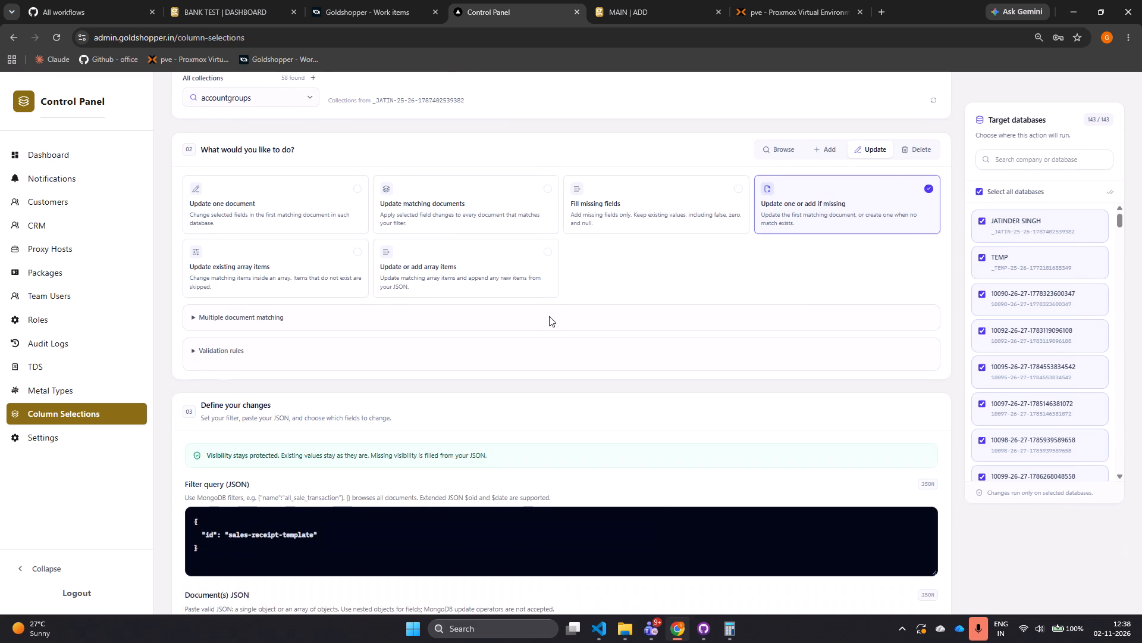
{"action": "scroll", "coordinate": [539, 324], "scroll_direction": "down", "scroll_amount": 2}
{"action": "scroll", "coordinate": [262, 616], "scroll_direction": "down", "scroll_amount": 2}
{"action": "scroll", "coordinate": [234, 576], "scroll_direction": "down", "scroll_amount": 4}
{"action": "scroll", "coordinate": [469, 451], "scroll_direction": "down", "scroll_amount": 4}
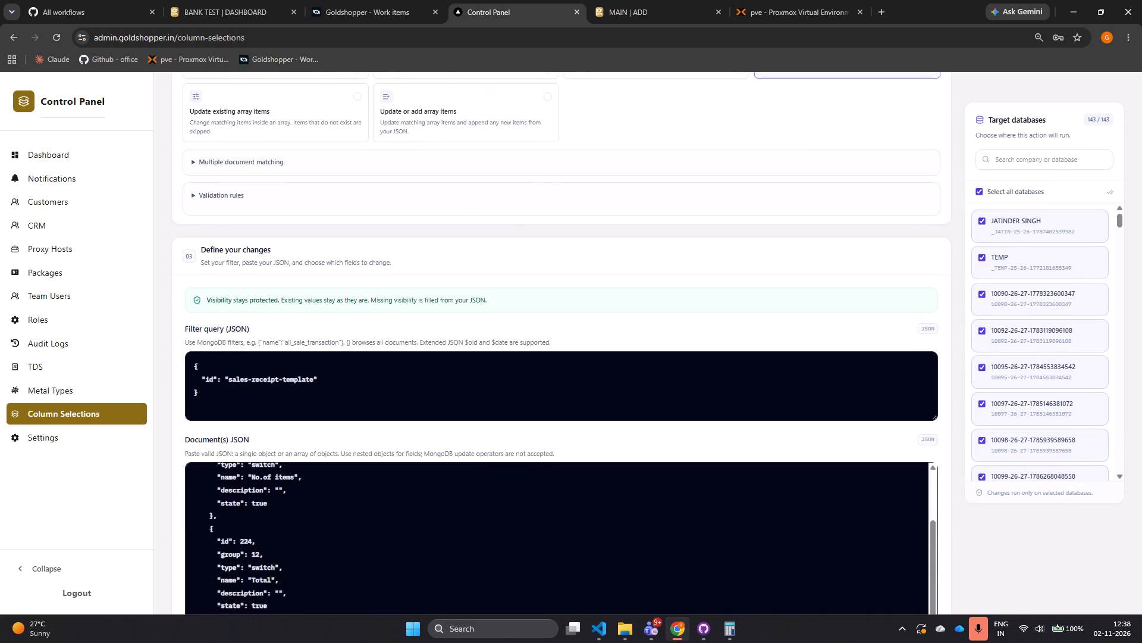
{"action": "scroll", "coordinate": [333, 437], "scroll_direction": "up", "scroll_amount": 2}
{"action": "scroll", "coordinate": [745, 31], "scroll_direction": "up", "scroll_amount": 8}
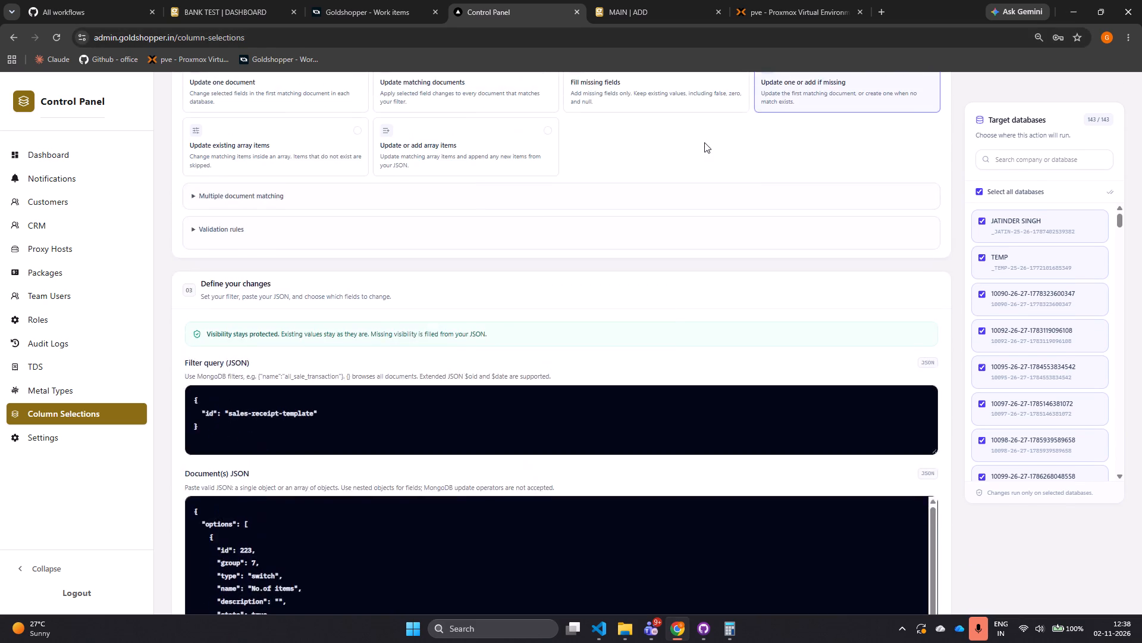
{"action": "scroll", "coordinate": [704, 142], "scroll_direction": "down", "scroll_amount": 4}
{"action": "left_click_drag", "start_coordinate": [198, 286], "coordinate": [317, 452]}
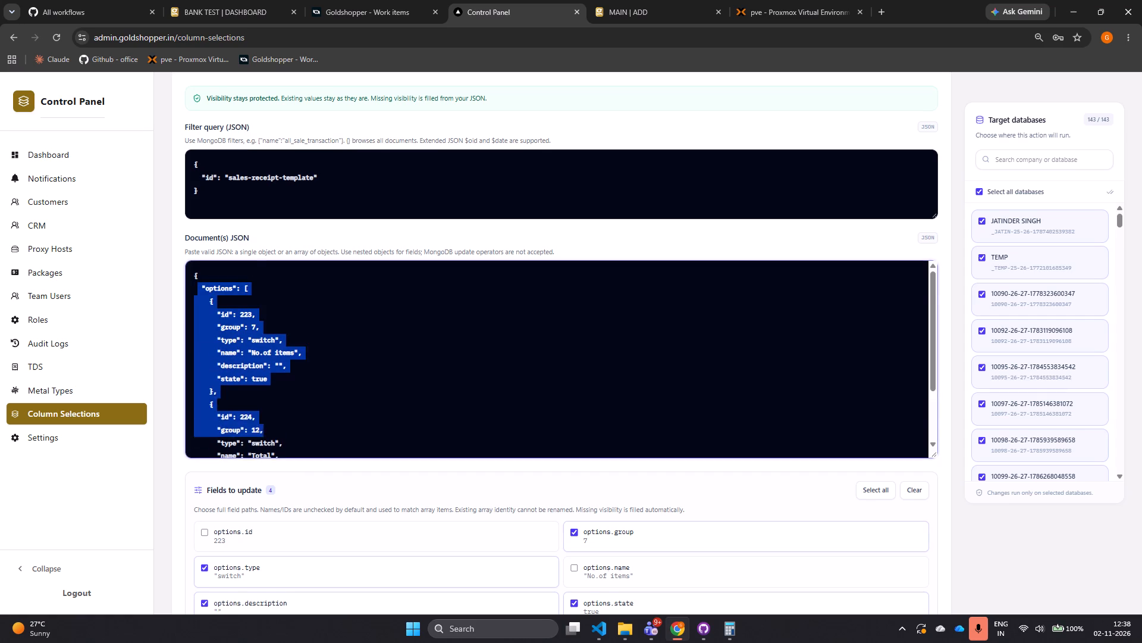
{"action": "left_click_drag", "start_coordinate": [317, 452], "coordinate": [322, 430]}
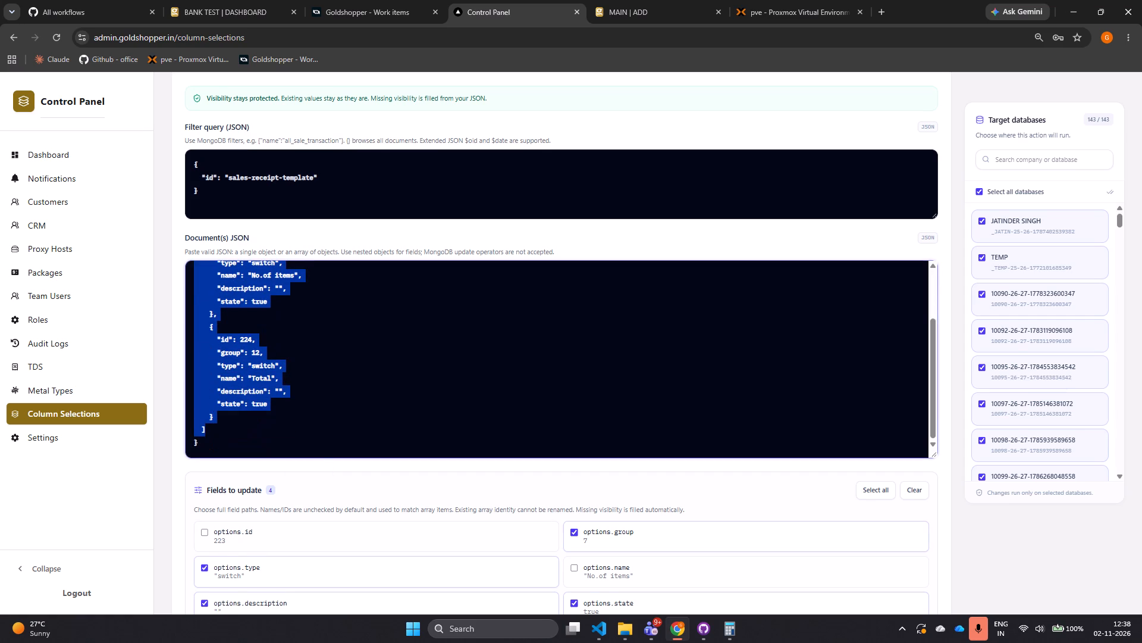
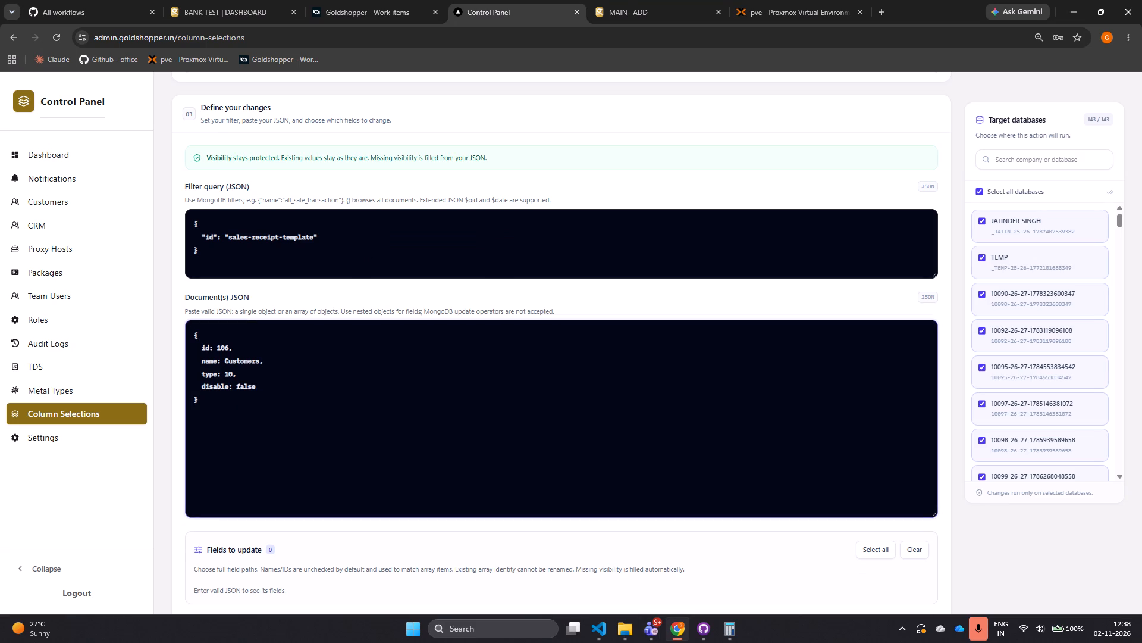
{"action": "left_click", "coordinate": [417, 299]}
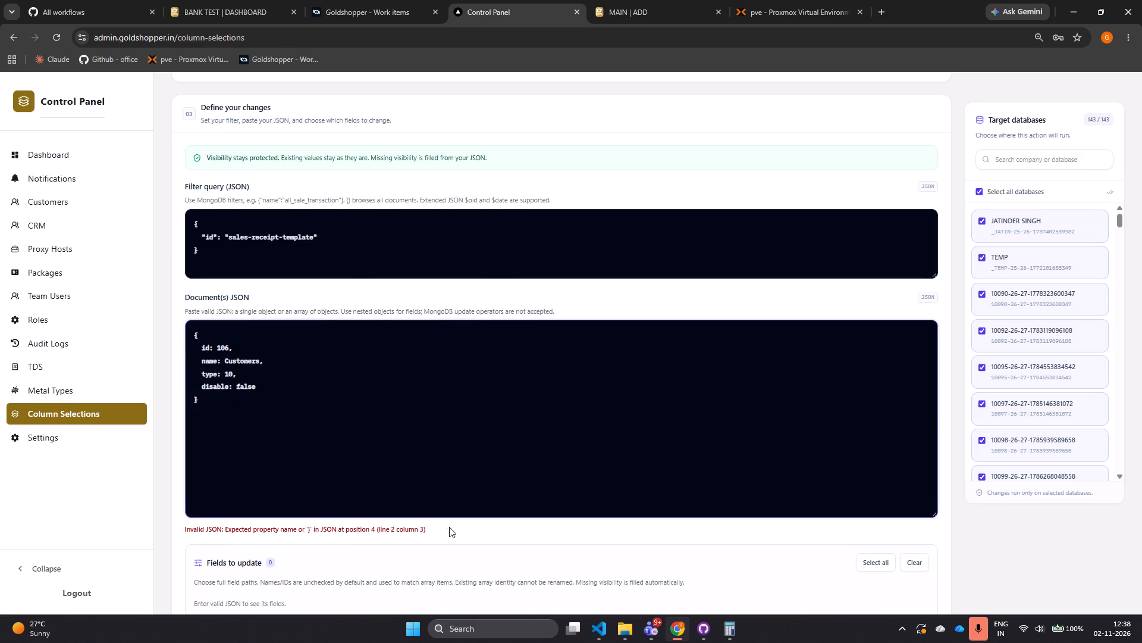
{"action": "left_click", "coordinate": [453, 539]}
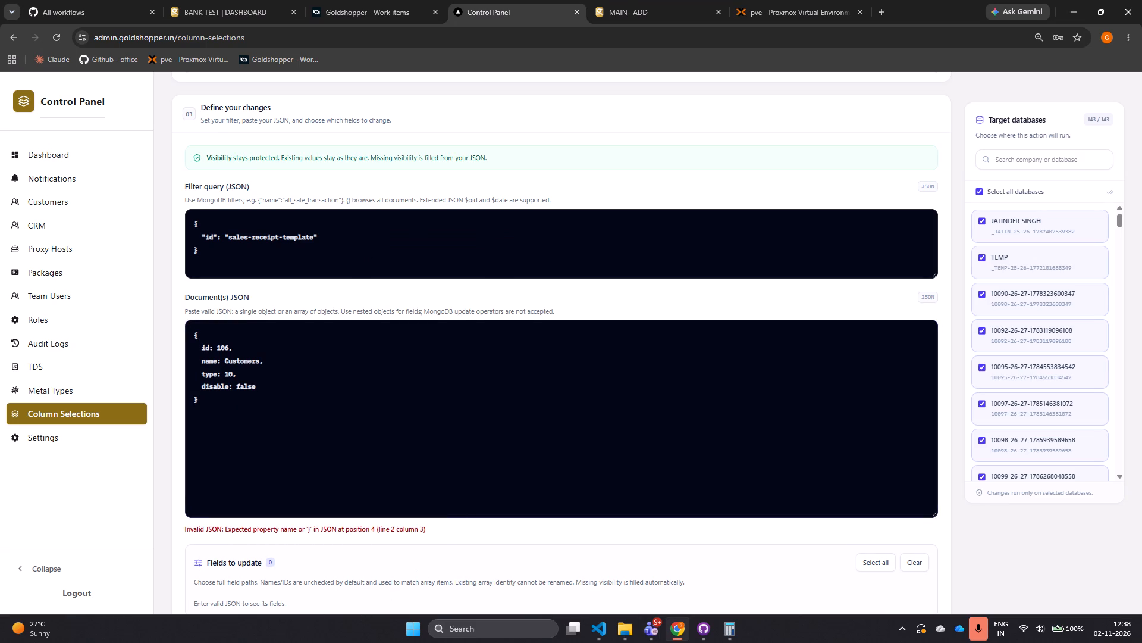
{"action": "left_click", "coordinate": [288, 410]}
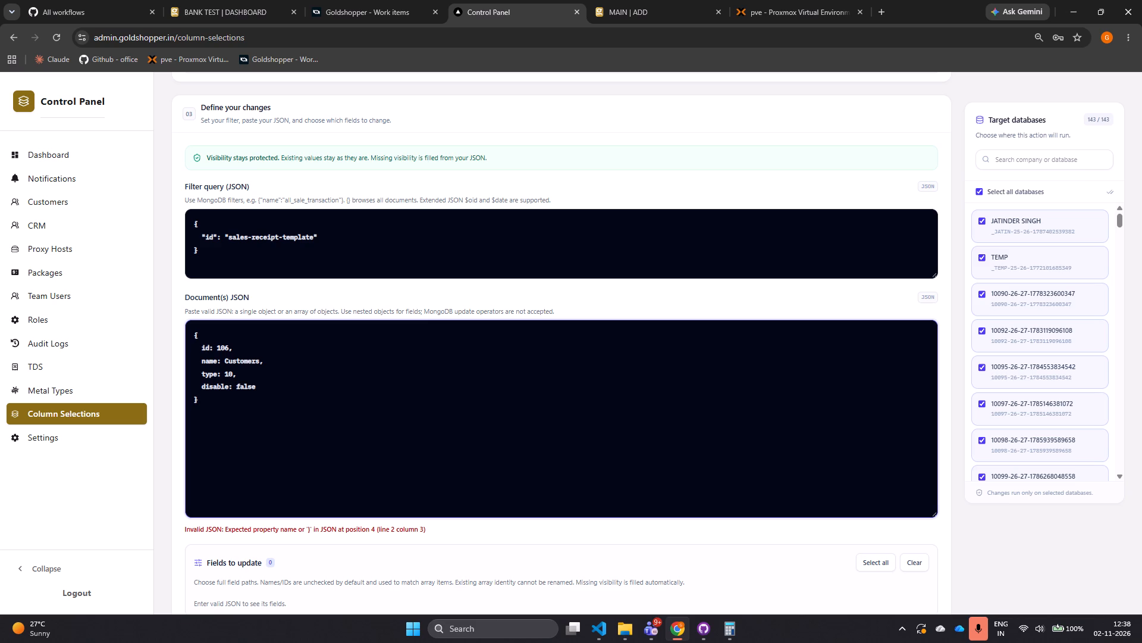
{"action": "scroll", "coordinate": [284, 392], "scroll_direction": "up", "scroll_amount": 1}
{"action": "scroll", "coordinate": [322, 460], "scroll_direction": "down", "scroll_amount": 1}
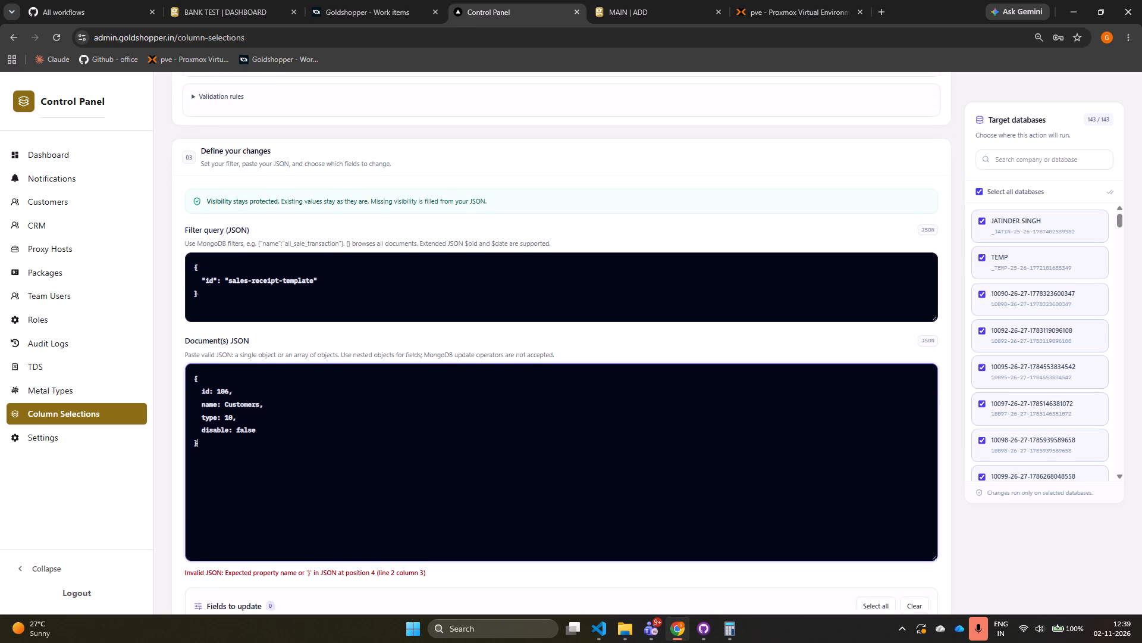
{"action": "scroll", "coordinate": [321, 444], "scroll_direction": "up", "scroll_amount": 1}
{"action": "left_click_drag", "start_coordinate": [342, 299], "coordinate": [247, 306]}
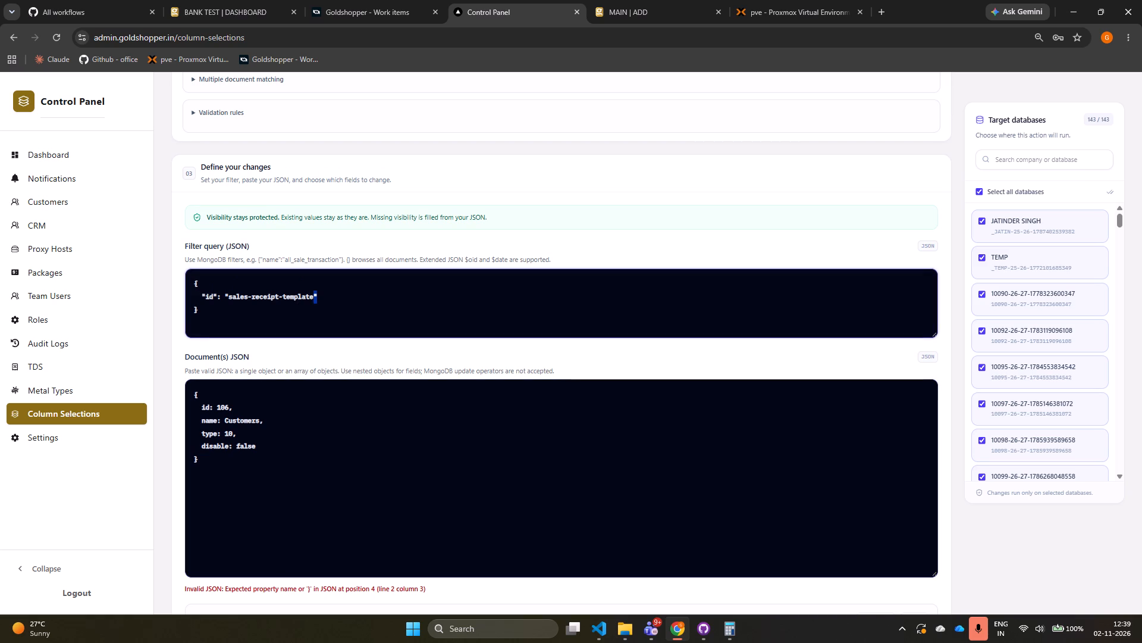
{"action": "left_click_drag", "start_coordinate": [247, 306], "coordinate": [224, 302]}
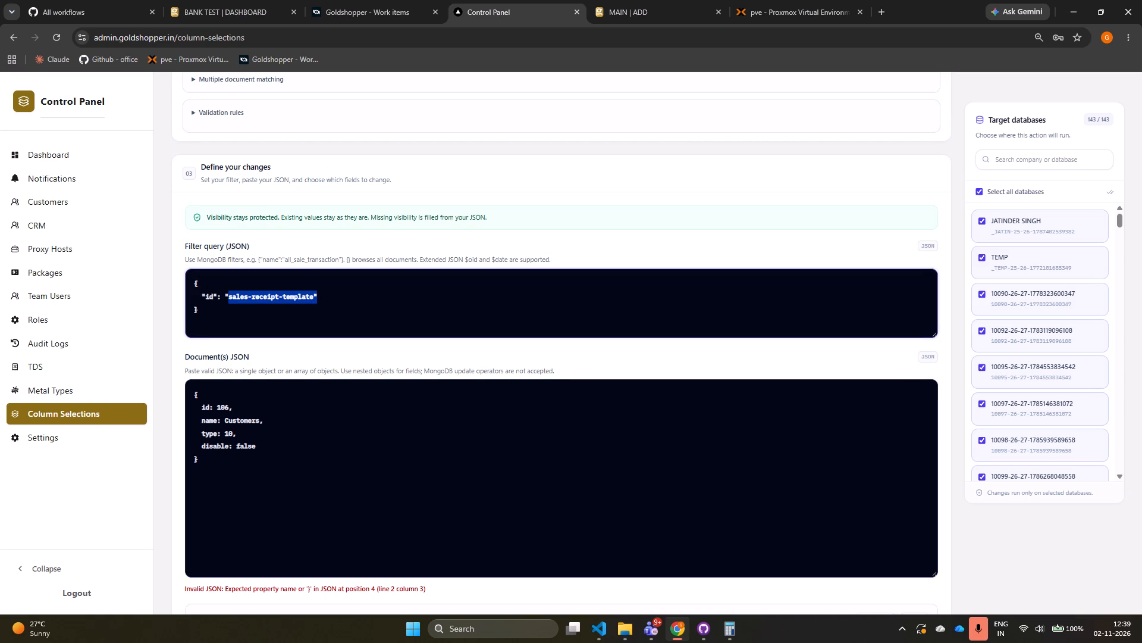
Enclose the id key in double quotes in the document JSON.
{"action": "left_click", "coordinate": [199, 406]}
{"action": "left_click", "coordinate": [204, 406]}
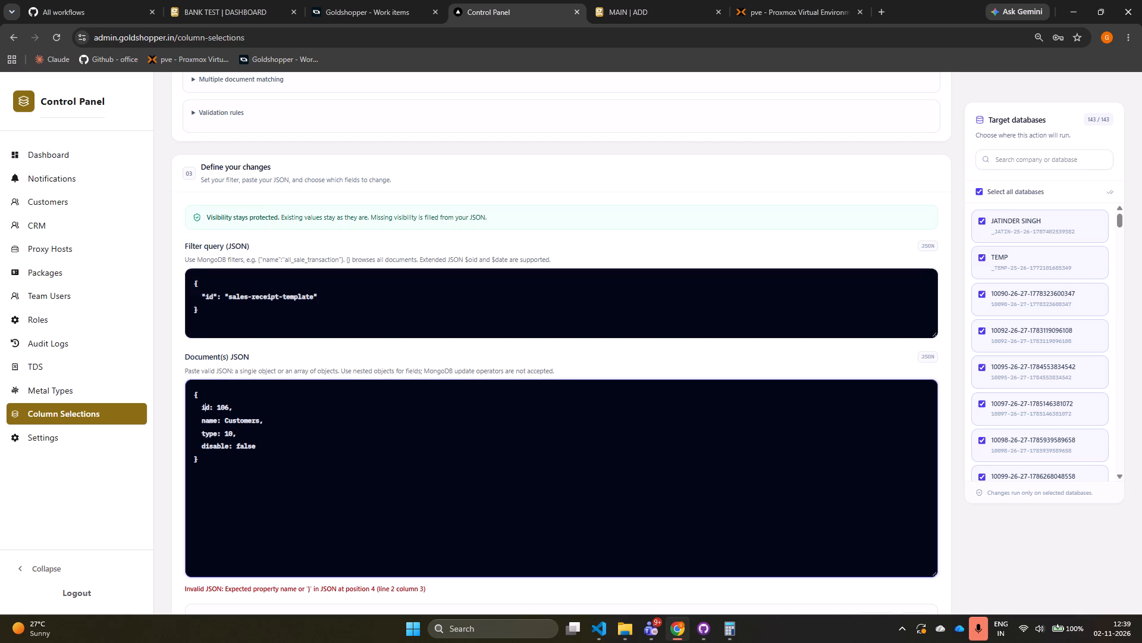
{"action": "left_click", "coordinate": [202, 407]}
{"action": "key", "text": "shift+quotedbl"}
{"action": "key", "text": "Right"}
{"action": "key", "text": "Right"}
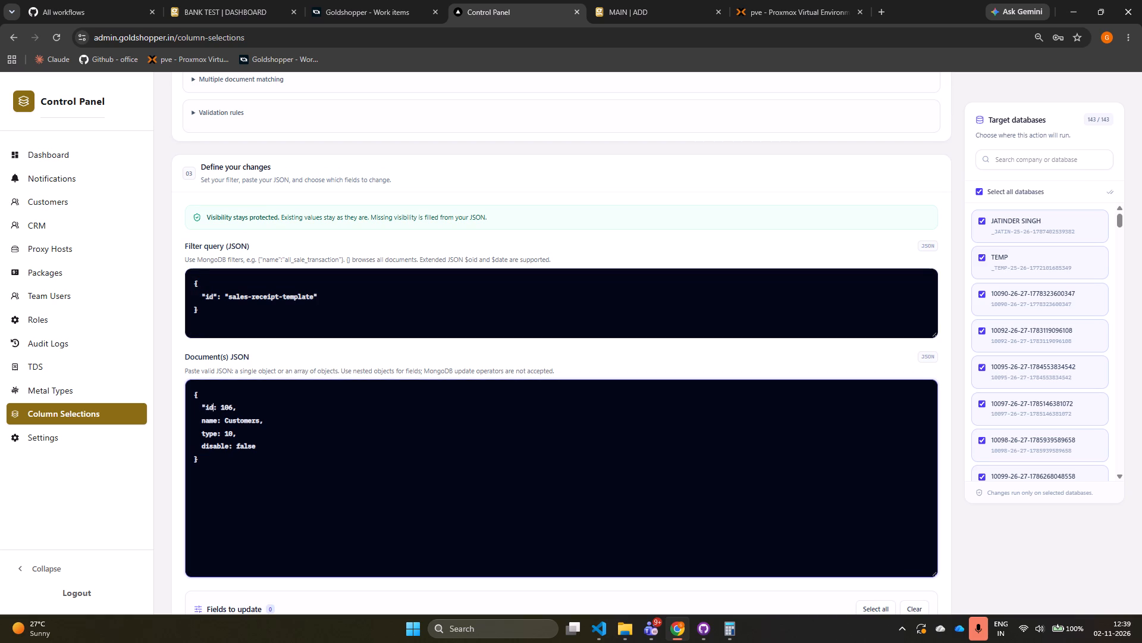
{"action": "key", "text": "Right"}
{"action": "key", "text": "Left"}
{"action": "key", "text": "shift+quotedbl"}
Enclose the name key in double quotes in the document JSON.
{"action": "key", "text": "Down"}
{"action": "key", "text": "shift+quotedbl"}
{"action": "key", "text": "Left"}
{"action": "key", "text": "Left"}
{"action": "key", "text": "Left"}
{"action": "key", "text": "Left"}
{"action": "key", "text": "Left"}
{"action": "key", "text": "shift+quotedbl"}
Enclose the type key in double quotes in the document JSON.
{"action": "key", "text": "Down"}
{"action": "key", "text": "Left"}
{"action": "key", "text": "shift+quotedbl"}
{"action": "key", "text": "Right"}
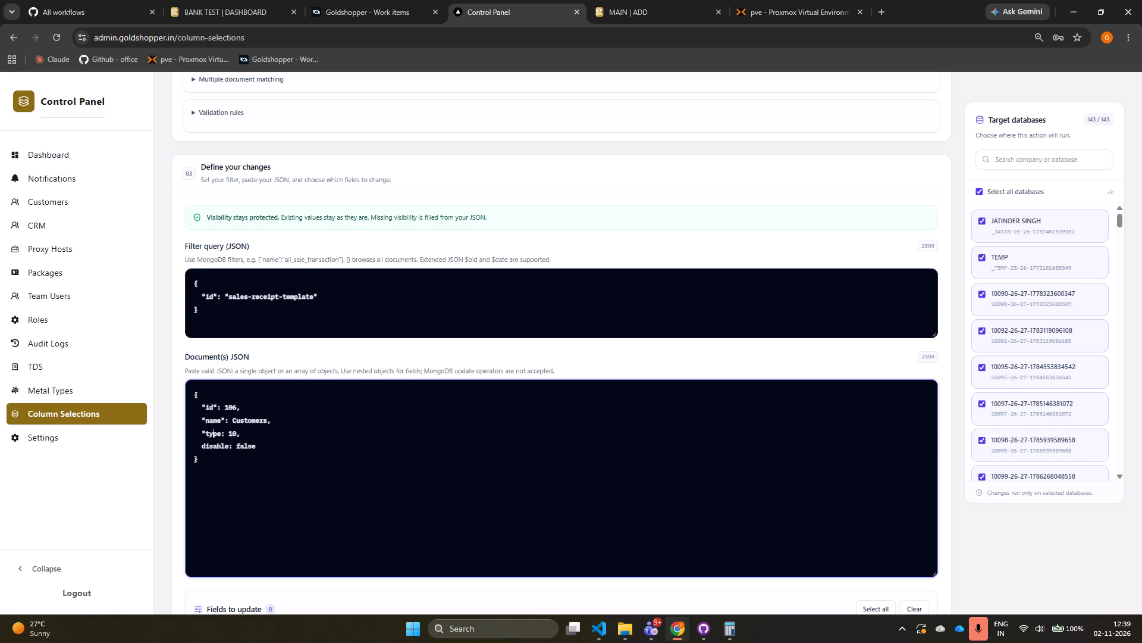
{"action": "key", "text": "Right"}
{"action": "key", "text": "Right"}
{"action": "key", "text": "Right"}
{"action": "key", "text": "Right"}
{"action": "key", "text": "Left"}
{"action": "key", "text": "shift+quotedbl"}
Enclose the disable key in double quotes in the document JSON.
{"action": "key", "text": "Down"}
{"action": "key", "text": "Right"}
{"action": "key", "text": "shift+quotedbl"}
{"action": "key", "text": "Left"}
{"action": "key", "text": "Left"}
{"action": "key", "text": "Left"}
{"action": "key", "text": "Left"}
{"action": "key", "text": "Left"}
{"action": "key", "text": "Left"}
{"action": "key", "text": "Left"}
{"action": "key", "text": "Left"}
{"action": "key", "text": "shift+quotedbl"}
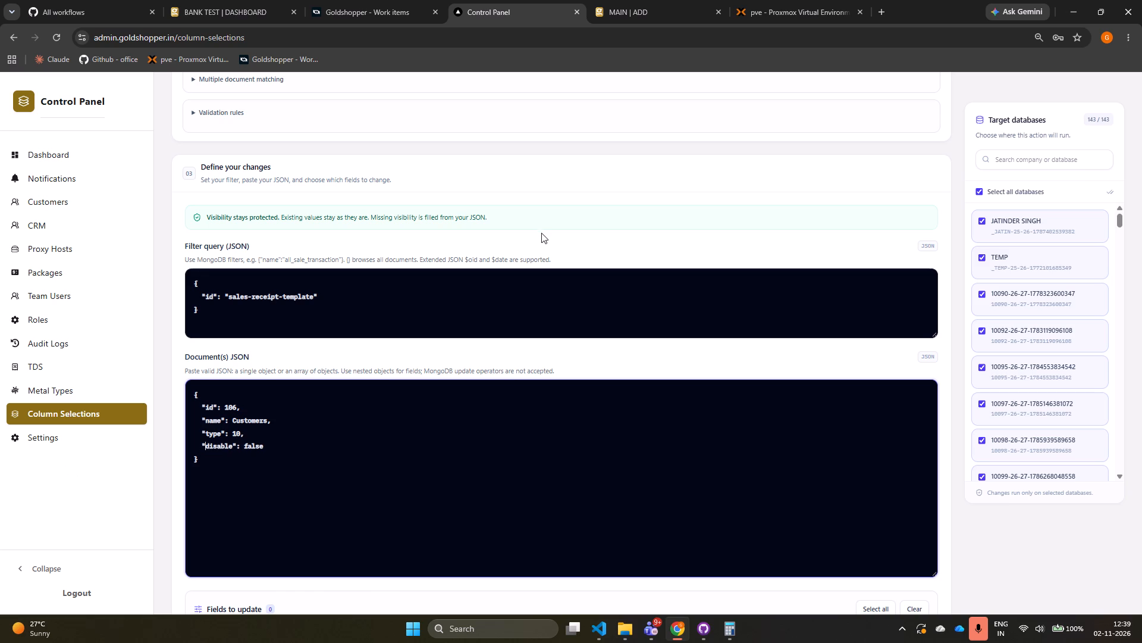
{"action": "left_click", "coordinate": [541, 230]}
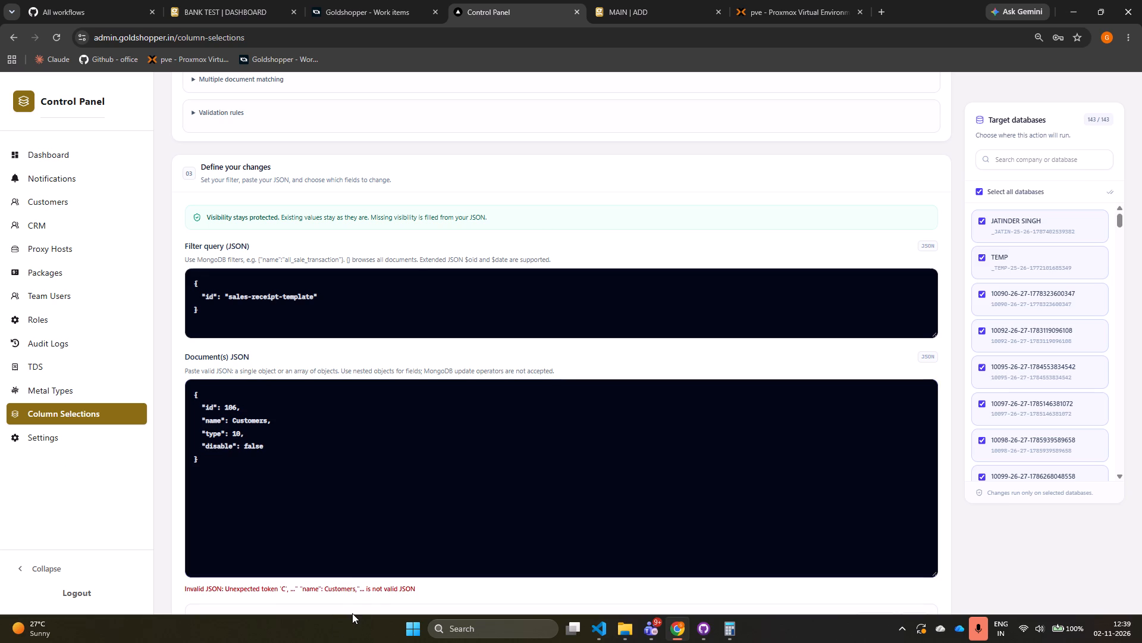
Enclose the name value Customers in double quotes in the document JSON.
{"action": "left_click", "coordinate": [233, 420]}
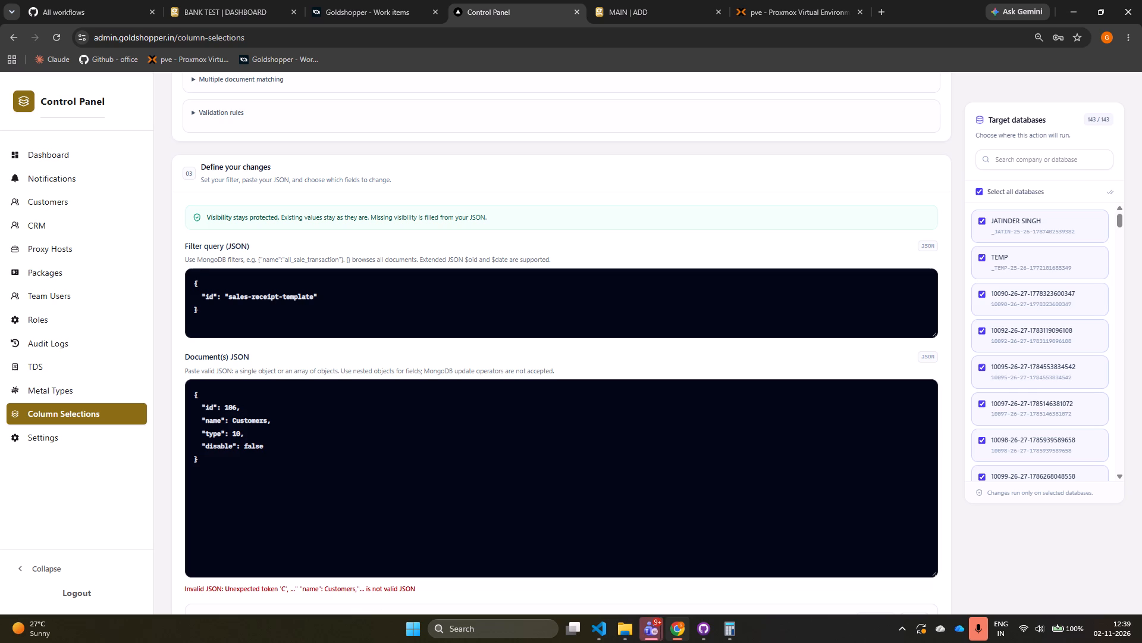
{"action": "key", "text": "shift+quotedbl"}
{"action": "key", "text": "Right"}
{"action": "key", "text": "Right"}
{"action": "key", "text": "Right"}
{"action": "key", "text": "Right"}
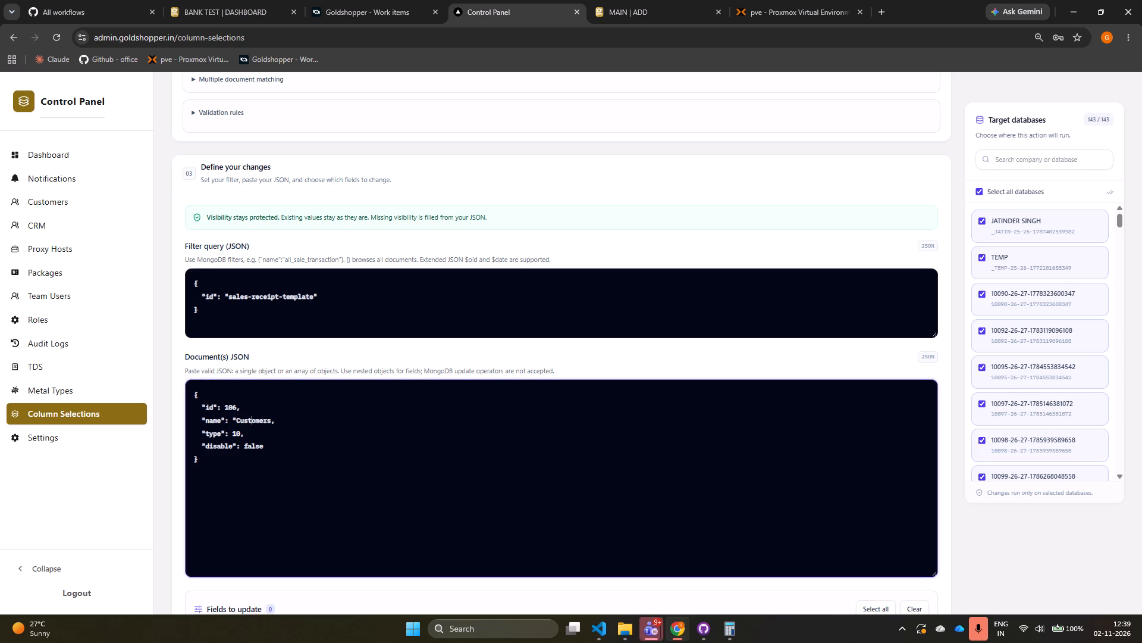
{"action": "key", "text": "Right"}
{"action": "key", "text": "Right"}
{"action": "key", "text": "Right"}
{"action": "key", "text": "Right"}
{"action": "key", "text": "Right"}
{"action": "key", "text": "shift+quotedbl"}
{"action": "left_click", "coordinate": [588, 215]}
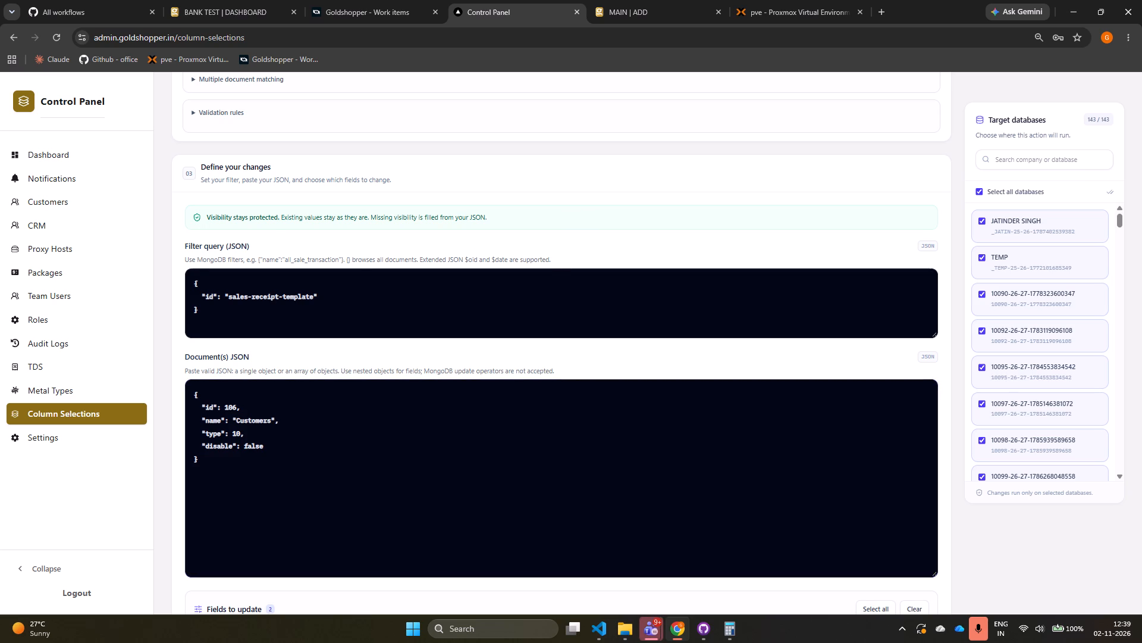
Replace the id value in the filter query with the unquoted number 106.
{"action": "left_click_drag", "start_coordinate": [316, 296], "coordinate": [225, 302]}
{"action": "type", "text": "106"}
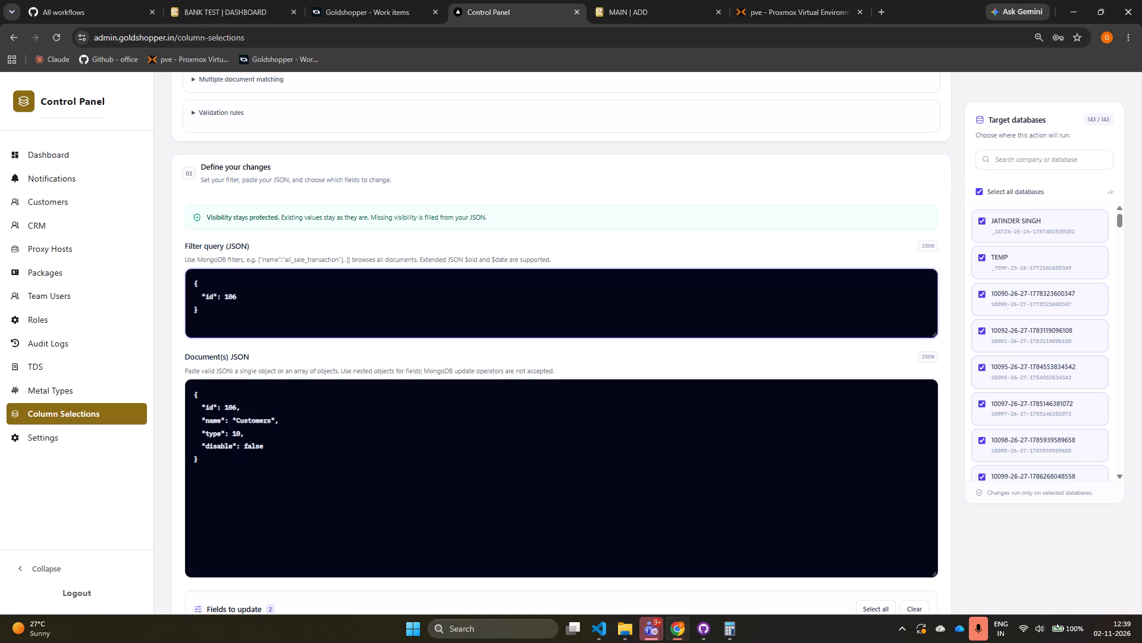
{"action": "left_click", "coordinate": [556, 242]}
Include the id and name fields in the fields to update.
{"action": "scroll", "coordinate": [271, 440], "scroll_direction": "down", "scroll_amount": 4}
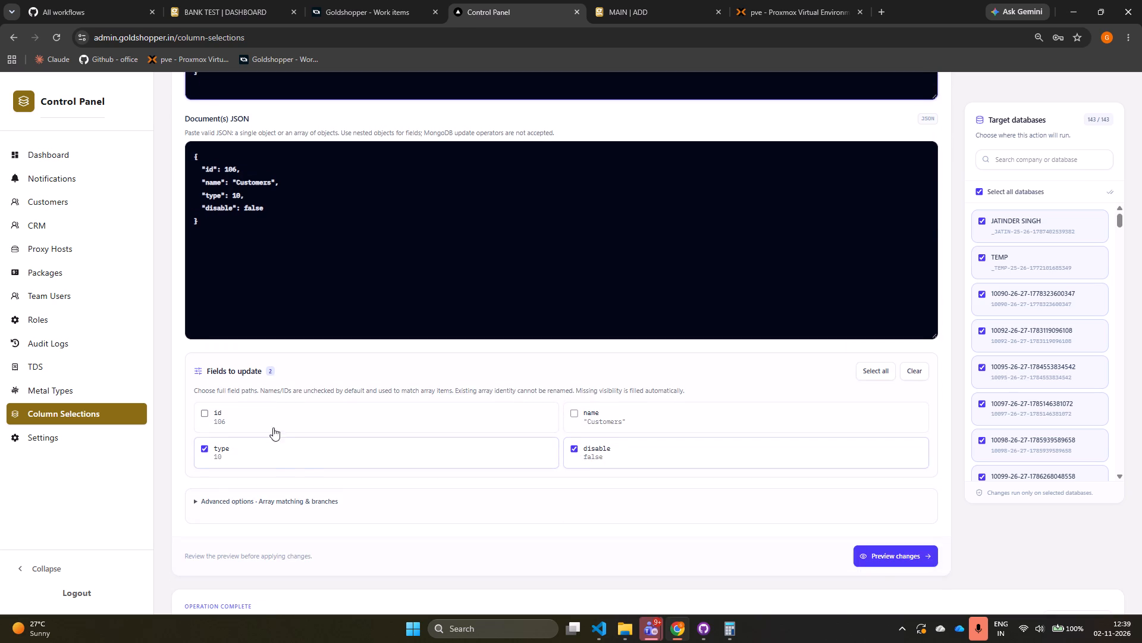
{"action": "left_click", "coordinate": [294, 422]}
{"action": "left_click", "coordinate": [685, 424]}
Review the selected fields, chosen operation, filter query and document JSON for the accountgroups change.
{"action": "scroll", "coordinate": [686, 493], "scroll_direction": "down", "scroll_amount": 3}
{"action": "scroll", "coordinate": [677, 500], "scroll_direction": "up", "scroll_amount": 3}
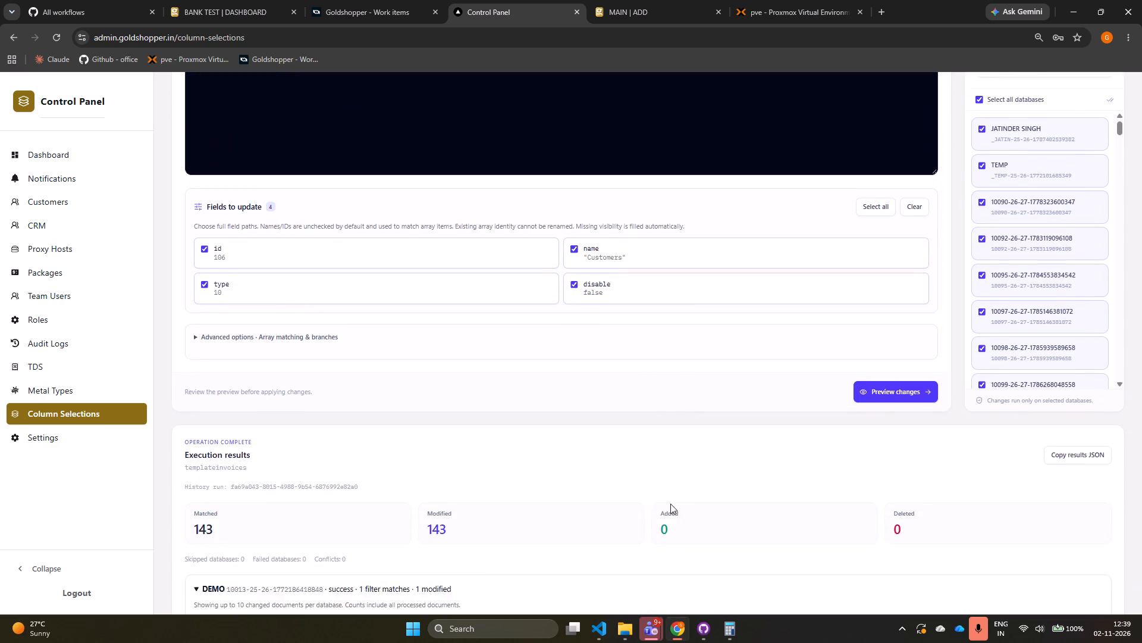
{"action": "scroll", "coordinate": [670, 504], "scroll_direction": "up", "scroll_amount": 2}
{"action": "scroll", "coordinate": [663, 512], "scroll_direction": "down", "scroll_amount": 5}
{"action": "scroll", "coordinate": [659, 512], "scroll_direction": "up", "scroll_amount": 11}
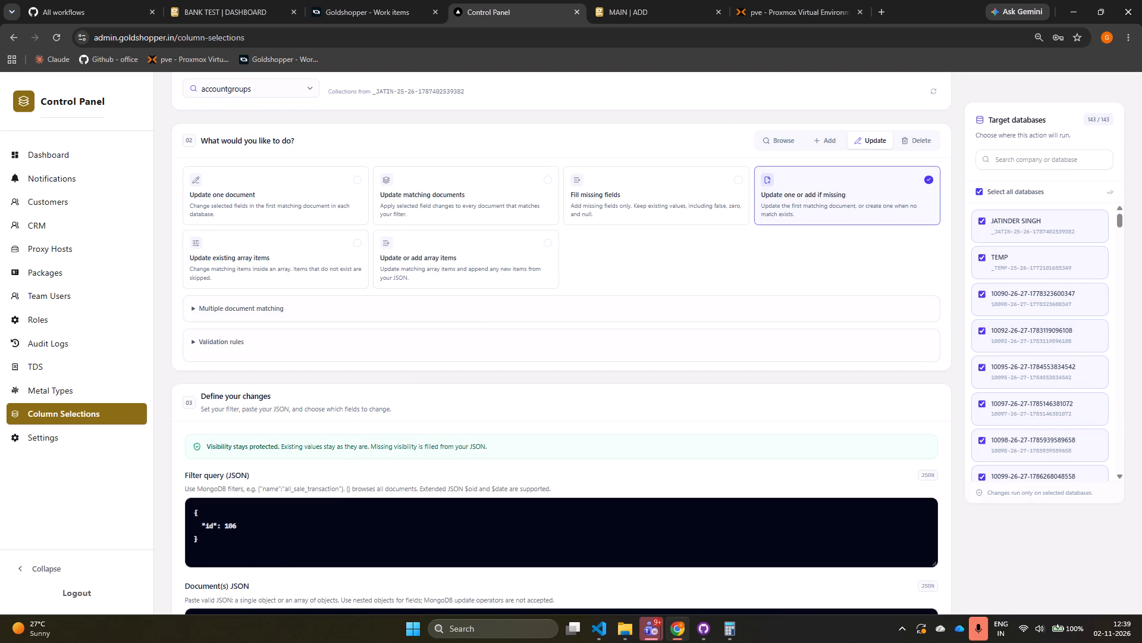
{"action": "scroll", "coordinate": [638, 526], "scroll_direction": "down", "scroll_amount": 3}
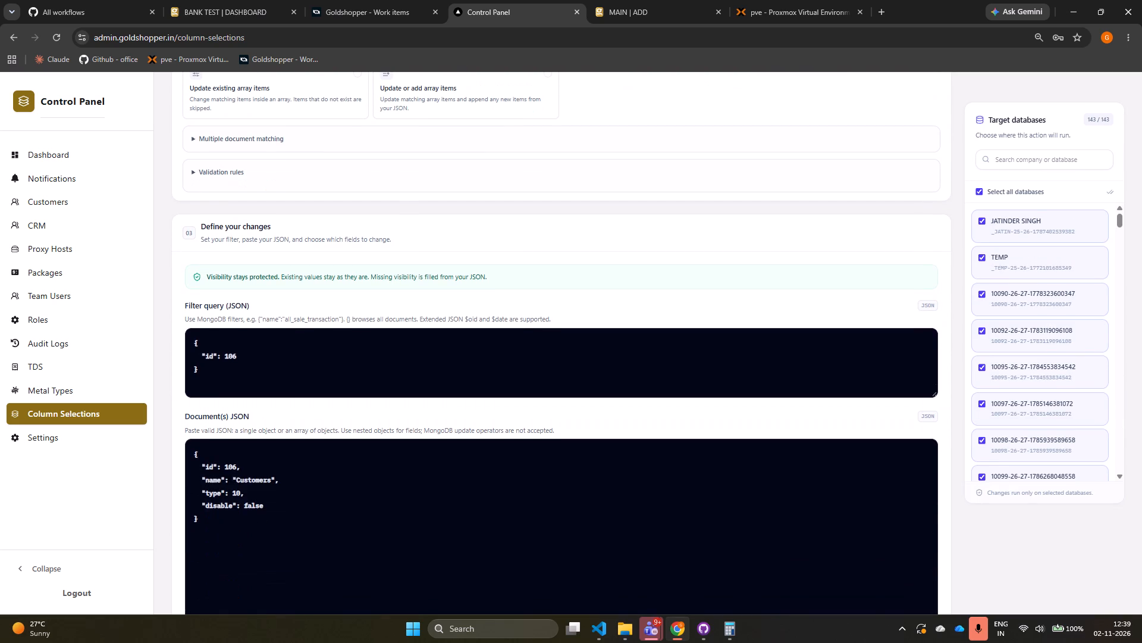
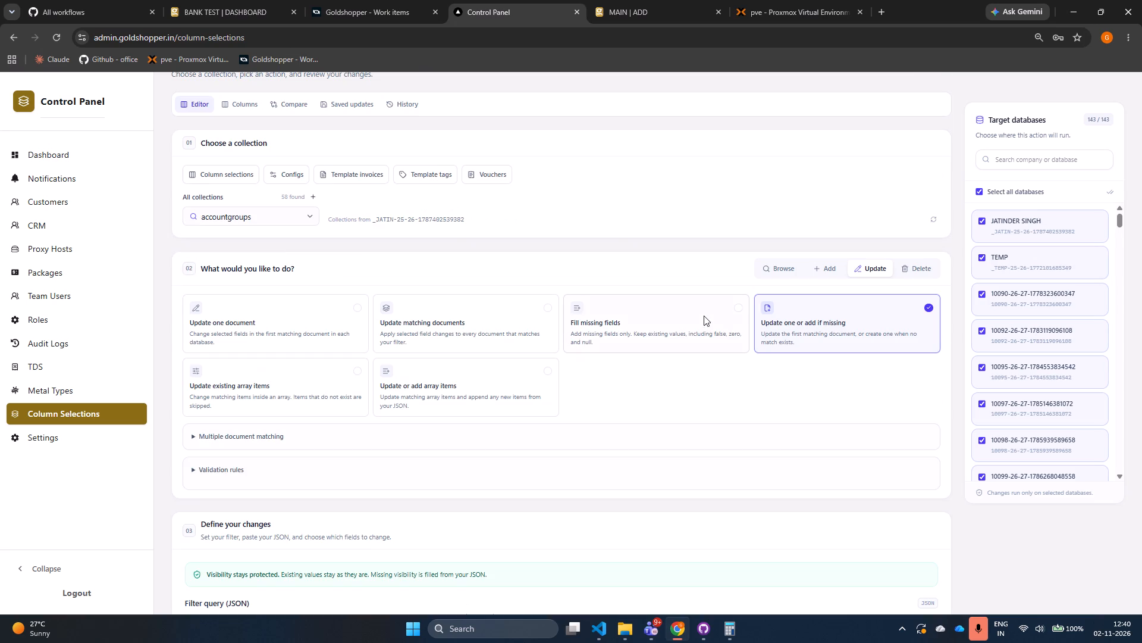
Preview the accountgroups update-or-add changes for document 106 across all selected databases.
{"action": "scroll", "coordinate": [484, 428], "scroll_direction": "down", "scroll_amount": 3}
{"action": "scroll", "coordinate": [484, 429], "scroll_direction": "up", "scroll_amount": 4}
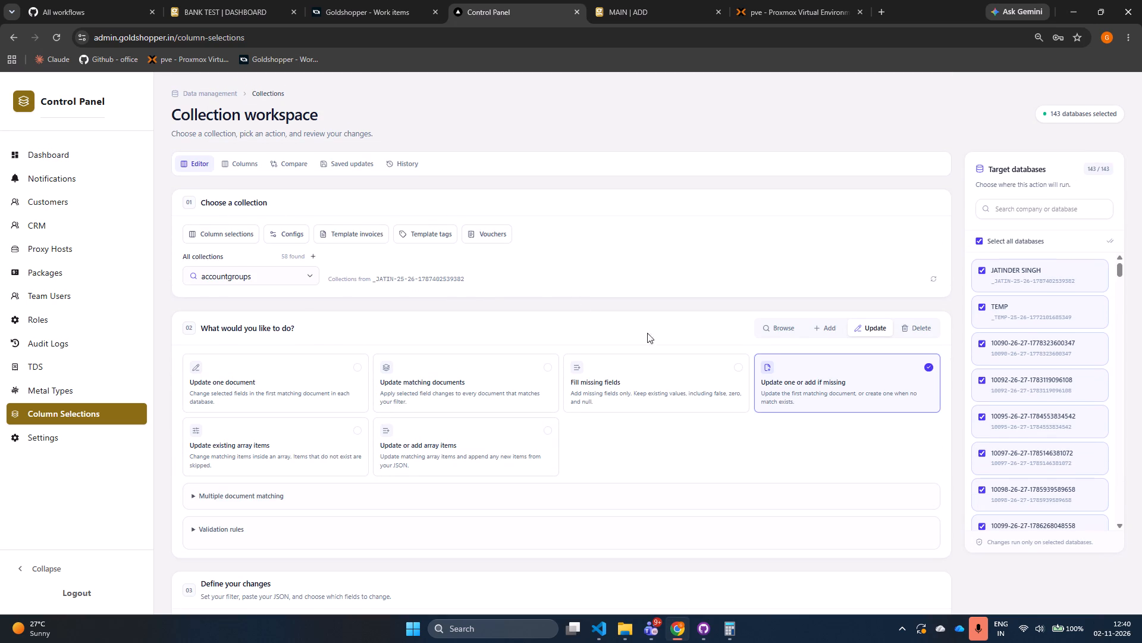
{"action": "scroll", "coordinate": [358, 531], "scroll_direction": "down", "scroll_amount": 2}
{"action": "scroll", "coordinate": [303, 507], "scroll_direction": "down", "scroll_amount": 2}
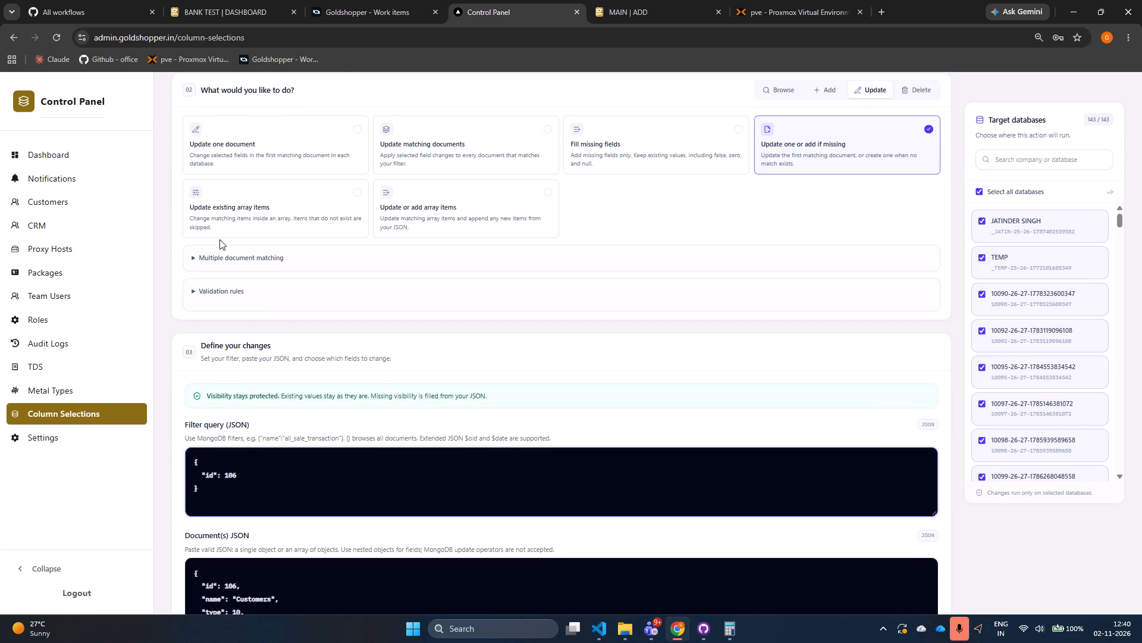
{"action": "left_click", "coordinate": [258, 261]}
{"action": "left_click", "coordinate": [258, 261]}
{"action": "scroll", "coordinate": [289, 368], "scroll_direction": "down", "scroll_amount": 3}
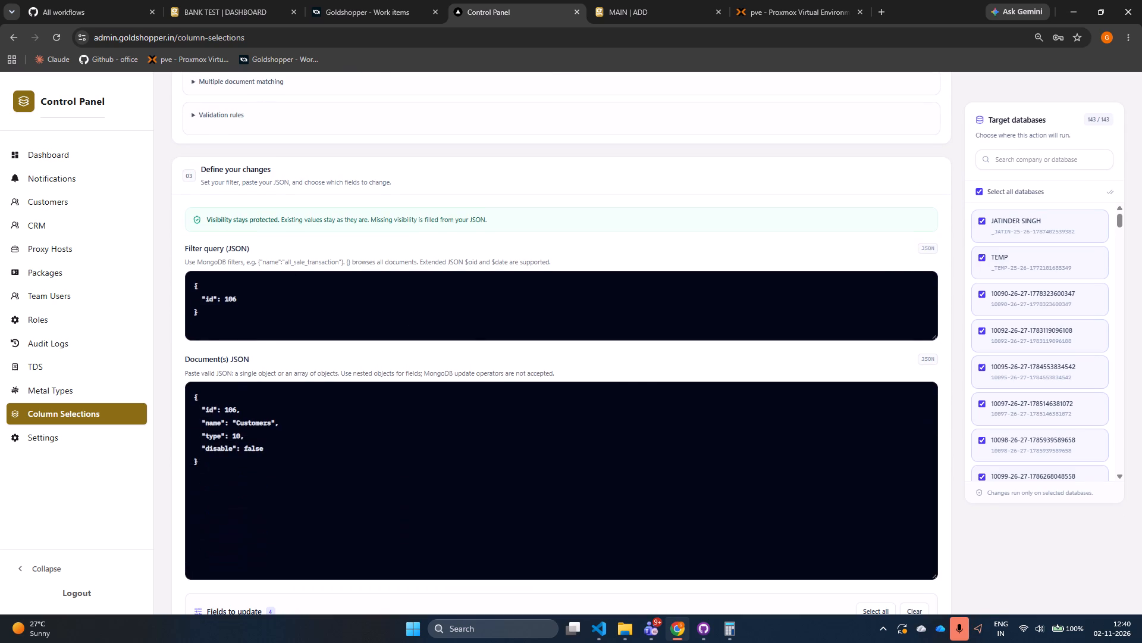
{"action": "scroll", "coordinate": [276, 472], "scroll_direction": "down", "scroll_amount": 6}
{"action": "scroll", "coordinate": [422, 402], "scroll_direction": "up", "scroll_amount": 1}
{"action": "scroll", "coordinate": [573, 394], "scroll_direction": "up", "scroll_amount": 4}
{"action": "scroll", "coordinate": [827, 538], "scroll_direction": "down", "scroll_amount": 5}
{"action": "left_click", "coordinate": [886, 444]}
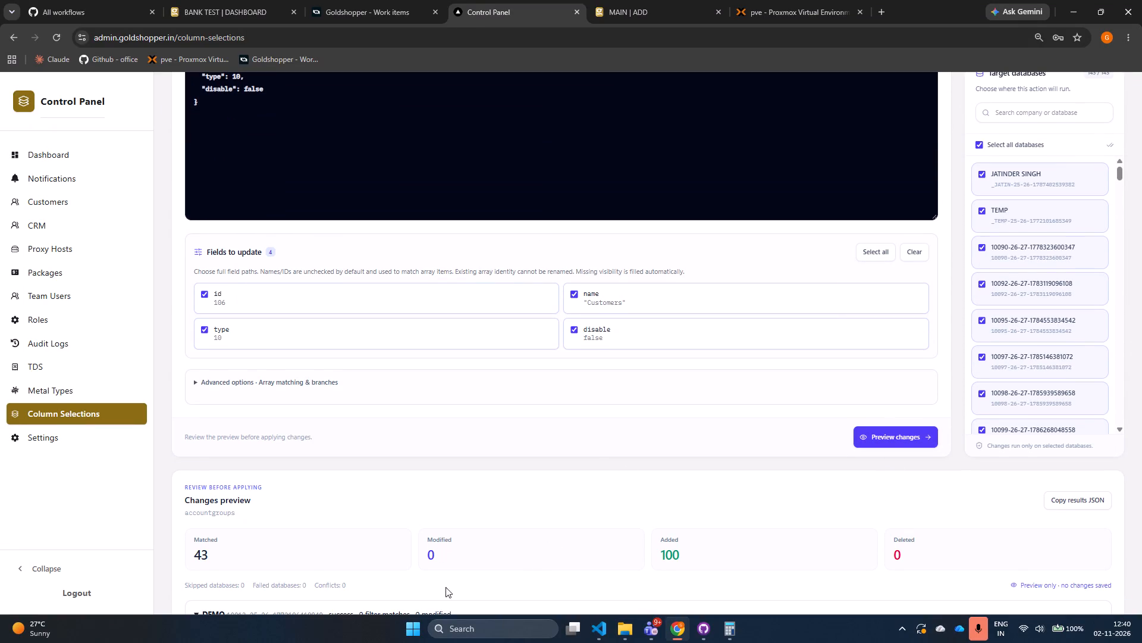
Examine the changes preview's matched and added totals and the proposed document for the DEMO database.
{"action": "scroll", "coordinate": [329, 504], "scroll_direction": "up", "scroll_amount": 3}
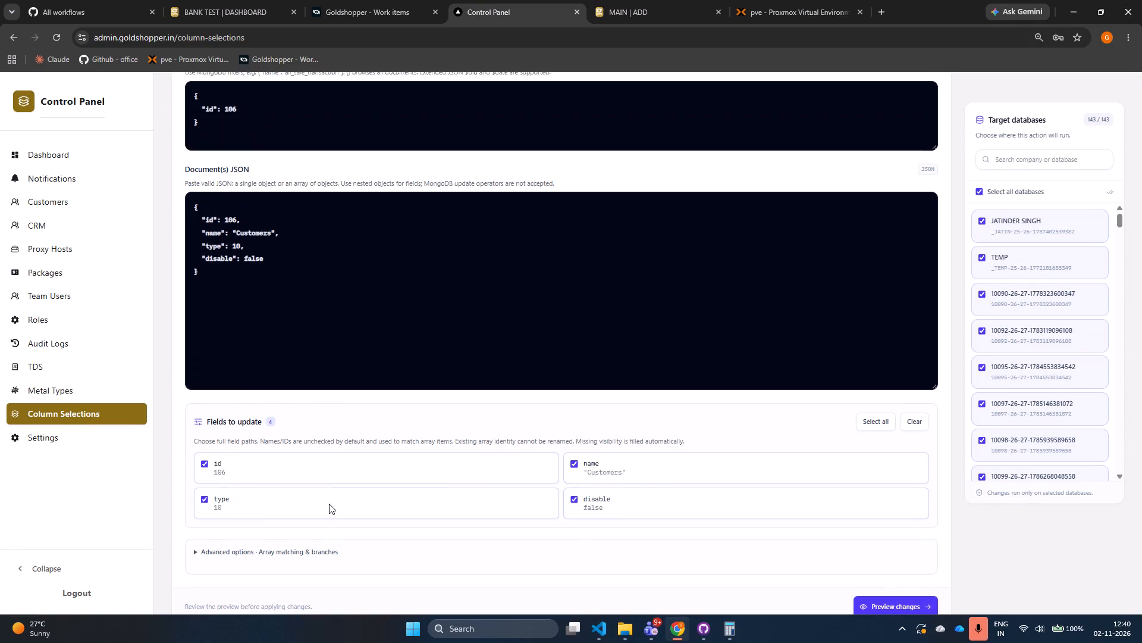
{"action": "scroll", "coordinate": [329, 504], "scroll_direction": "down", "scroll_amount": 5}
{"action": "scroll", "coordinate": [454, 455], "scroll_direction": "down", "scroll_amount": 3}
{"action": "scroll", "coordinate": [429, 447], "scroll_direction": "up", "scroll_amount": 2}
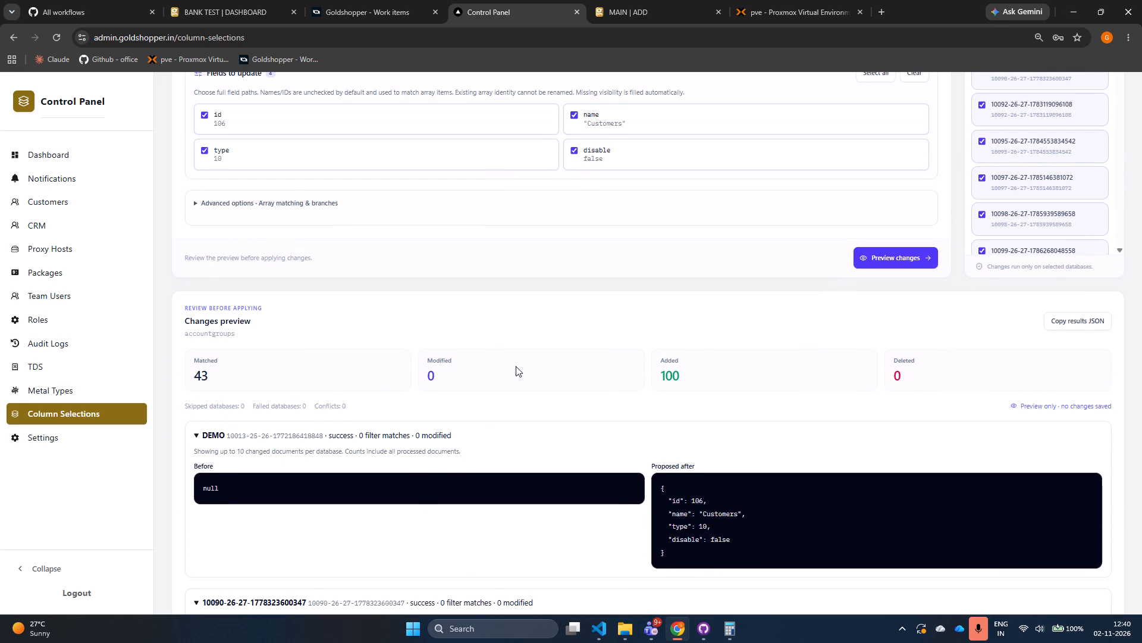
{"action": "left_click_drag", "start_coordinate": [656, 372], "coordinate": [693, 376]}
{"action": "left_click_drag", "start_coordinate": [277, 383], "coordinate": [231, 379]}
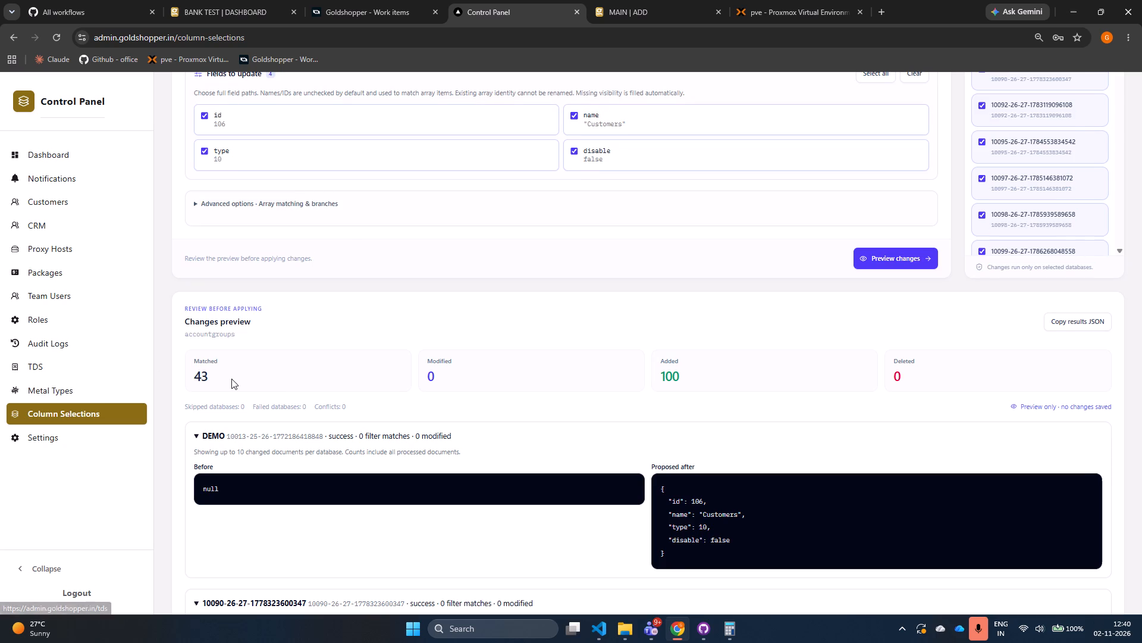
{"action": "left_click_drag", "start_coordinate": [231, 379], "coordinate": [191, 375]}
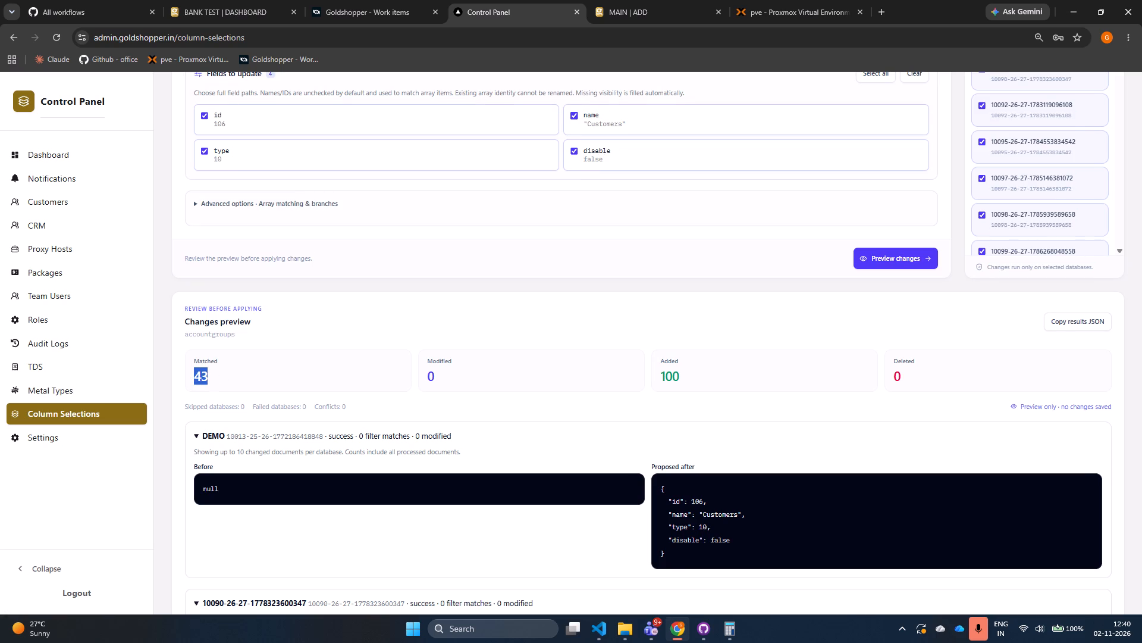
{"action": "left_click_drag", "start_coordinate": [654, 484], "coordinate": [666, 549]}
{"action": "left_click", "coordinate": [668, 552]}
{"action": "left_click_drag", "start_coordinate": [670, 552], "coordinate": [655, 489]}
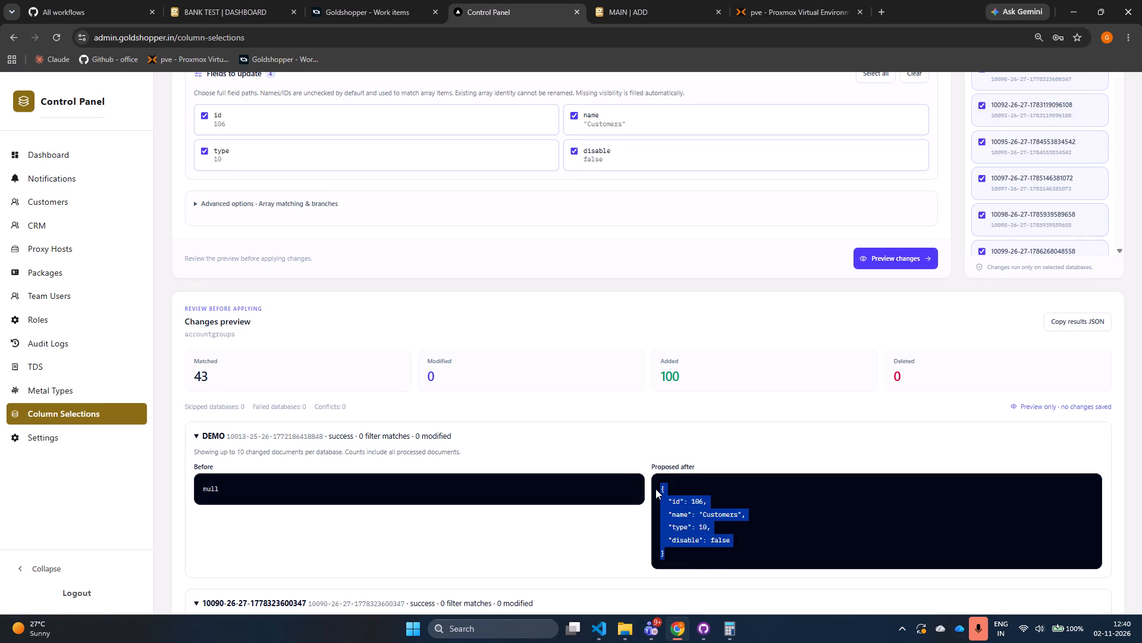
{"action": "left_click_drag", "start_coordinate": [655, 489], "coordinate": [655, 488]}
{"action": "left_click_drag", "start_coordinate": [661, 371], "coordinate": [679, 372]}
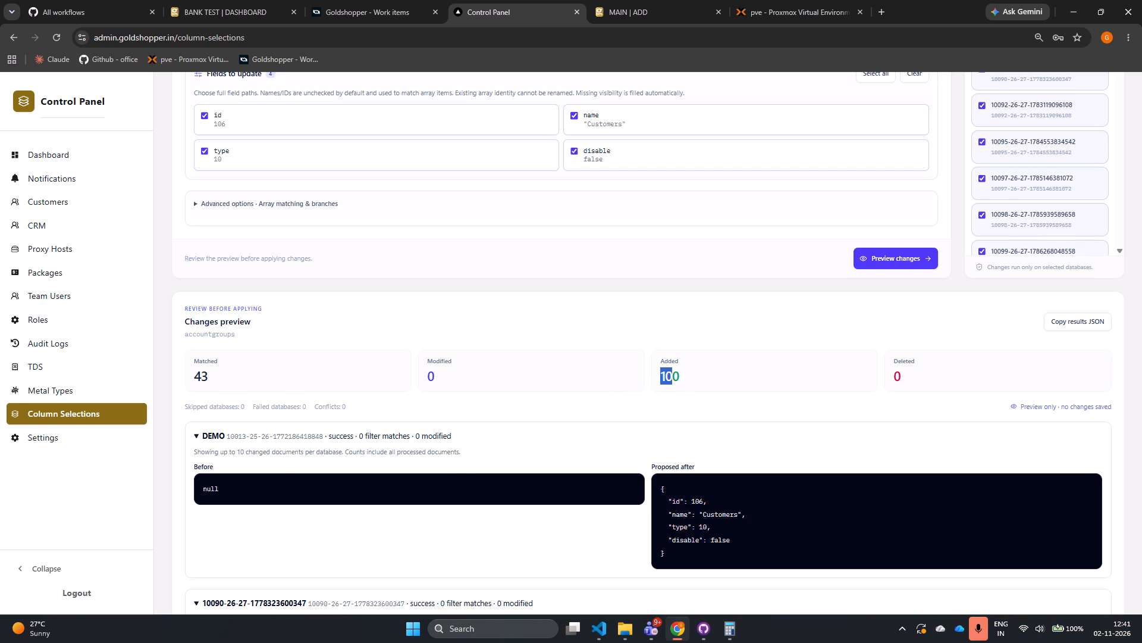
Inspect the per-database preview entries, expanding one that has a filter match to read its details.
{"action": "scroll", "coordinate": [257, 470], "scroll_direction": "down", "scroll_amount": 3}
{"action": "scroll", "coordinate": [305, 369], "scroll_direction": "down", "scroll_amount": 5}
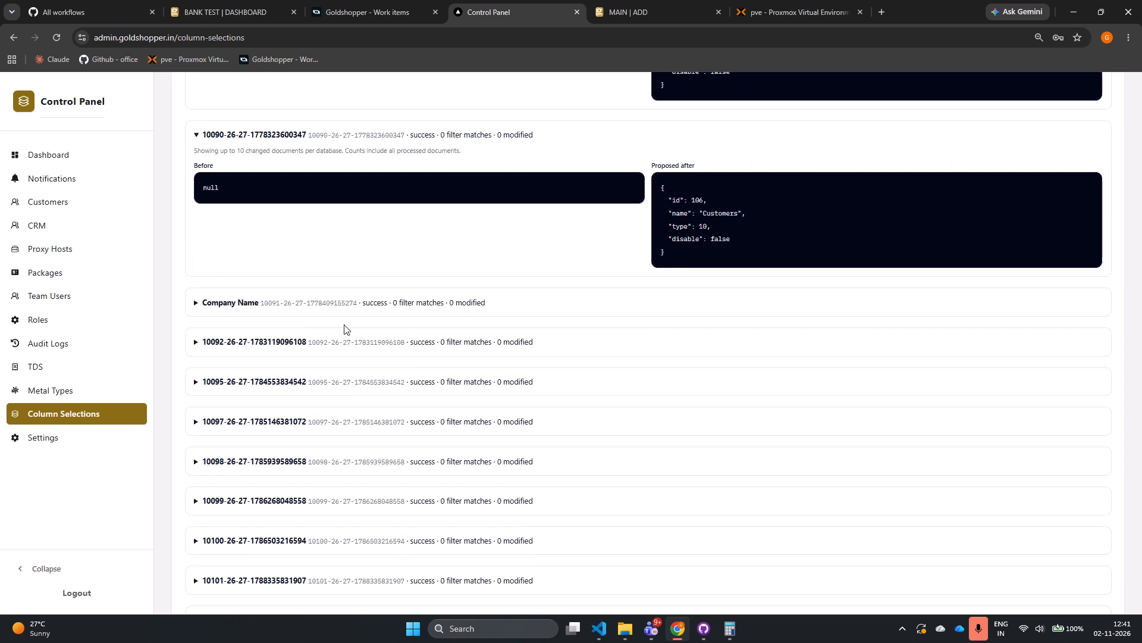
{"action": "scroll", "coordinate": [356, 316], "scroll_direction": "up", "scroll_amount": 4}
{"action": "scroll", "coordinate": [460, 334], "scroll_direction": "up", "scroll_amount": 2}
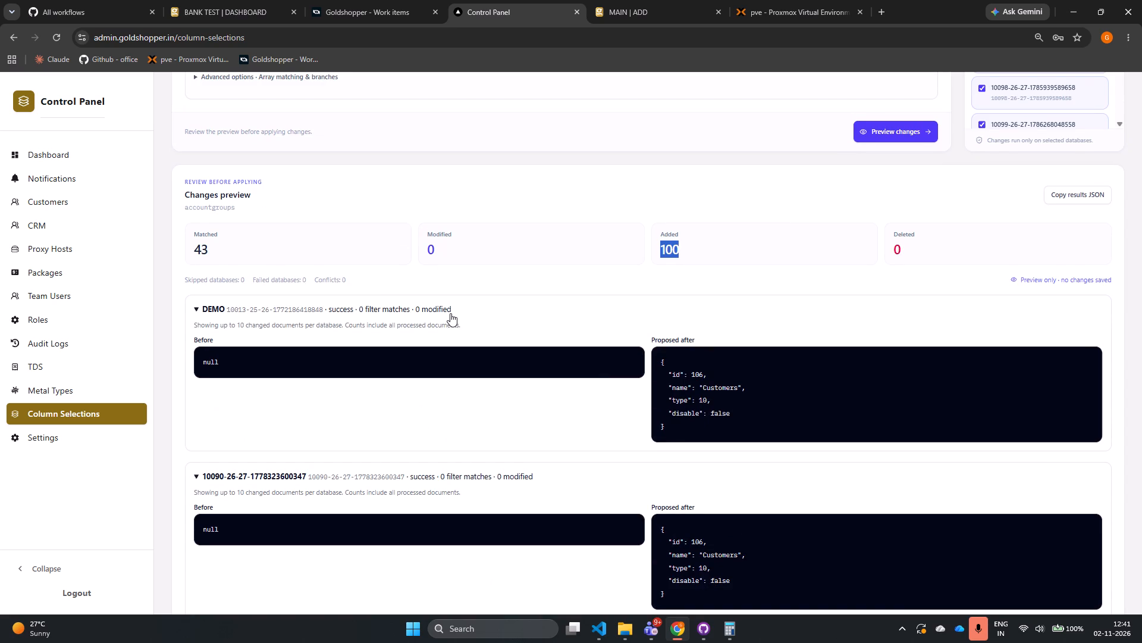
{"action": "scroll", "coordinate": [398, 423], "scroll_direction": "down", "scroll_amount": 11}
{"action": "left_click", "coordinate": [239, 323]}
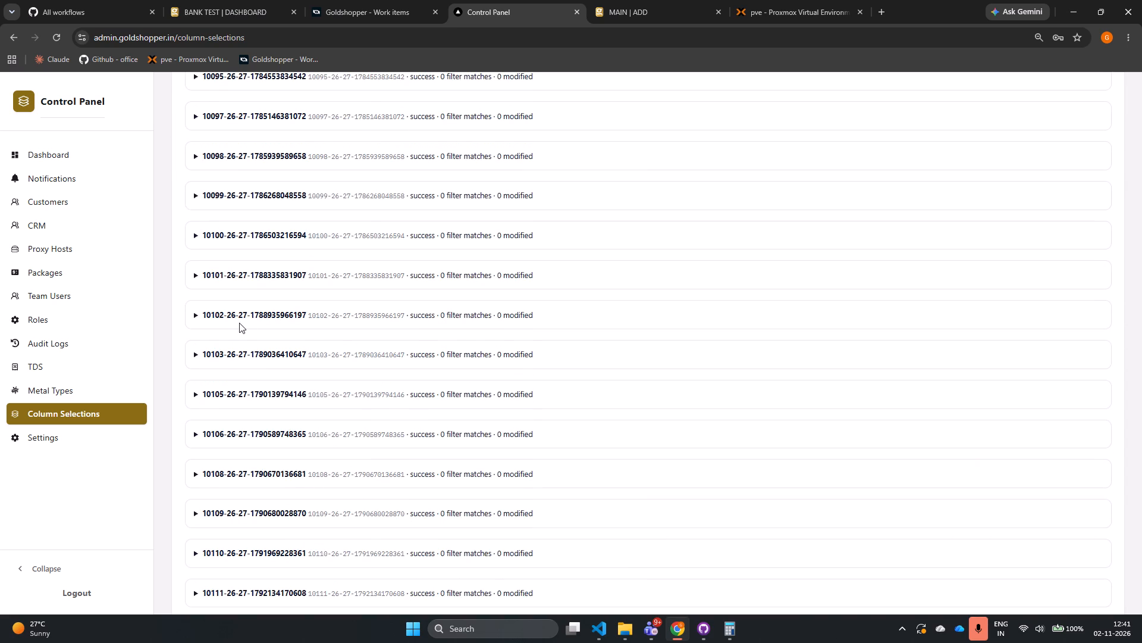
{"action": "left_click", "coordinate": [246, 320]}
{"action": "left_click", "coordinate": [272, 313]}
{"action": "scroll", "coordinate": [313, 424], "scroll_direction": "down", "scroll_amount": 6}
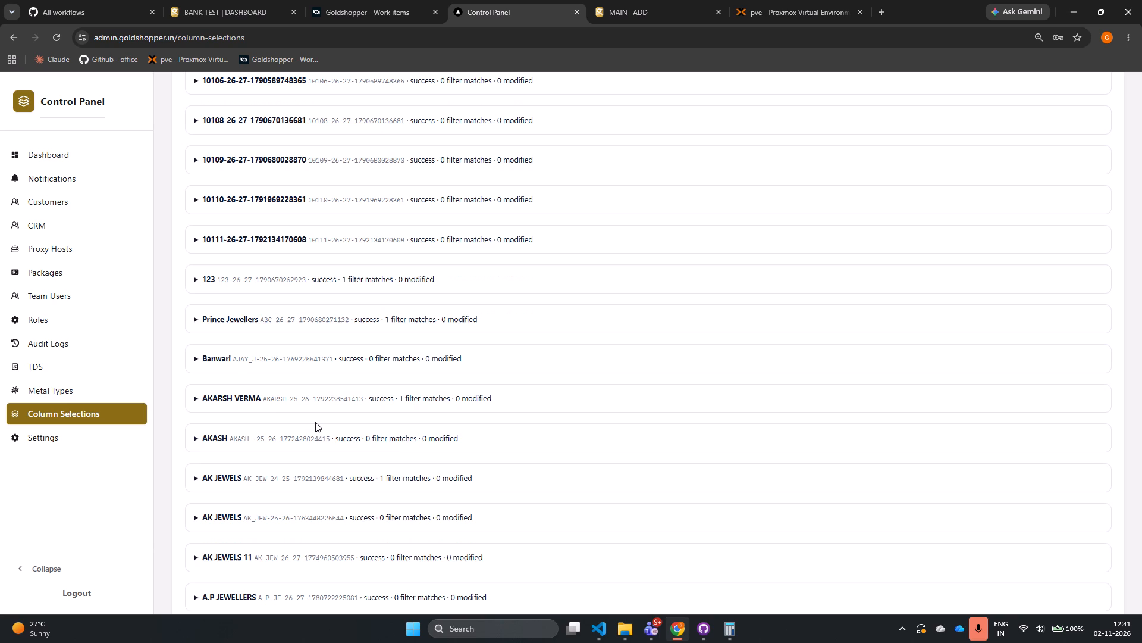
{"action": "left_click", "coordinate": [247, 391]}
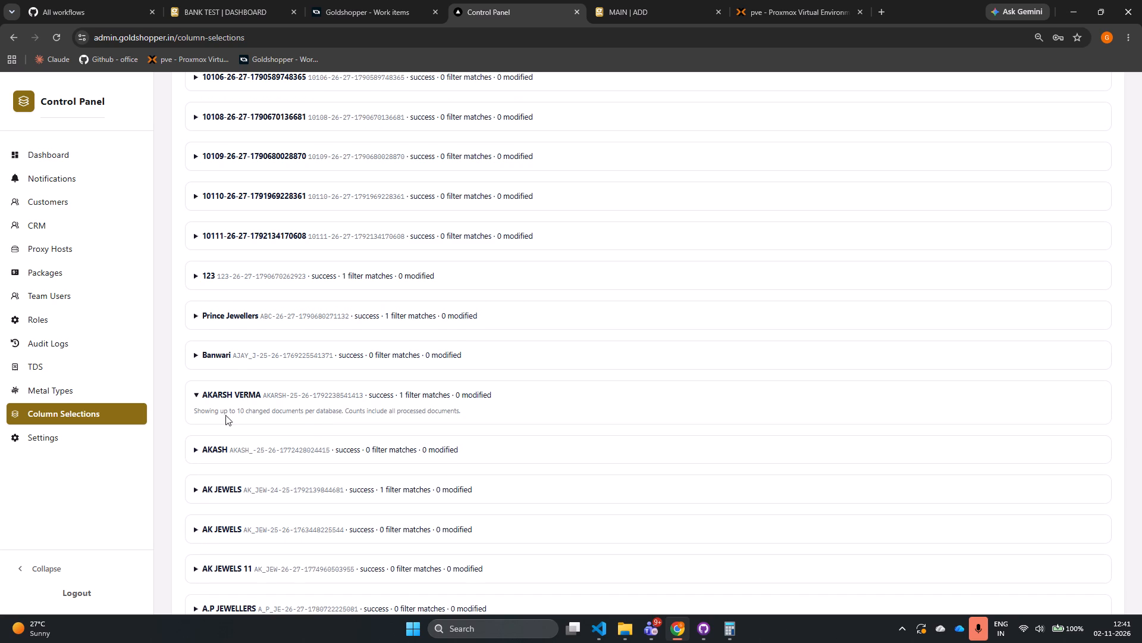
{"action": "left_click_drag", "start_coordinate": [193, 415], "coordinate": [225, 416]}
{"action": "left_click_drag", "start_coordinate": [225, 416], "coordinate": [274, 411]}
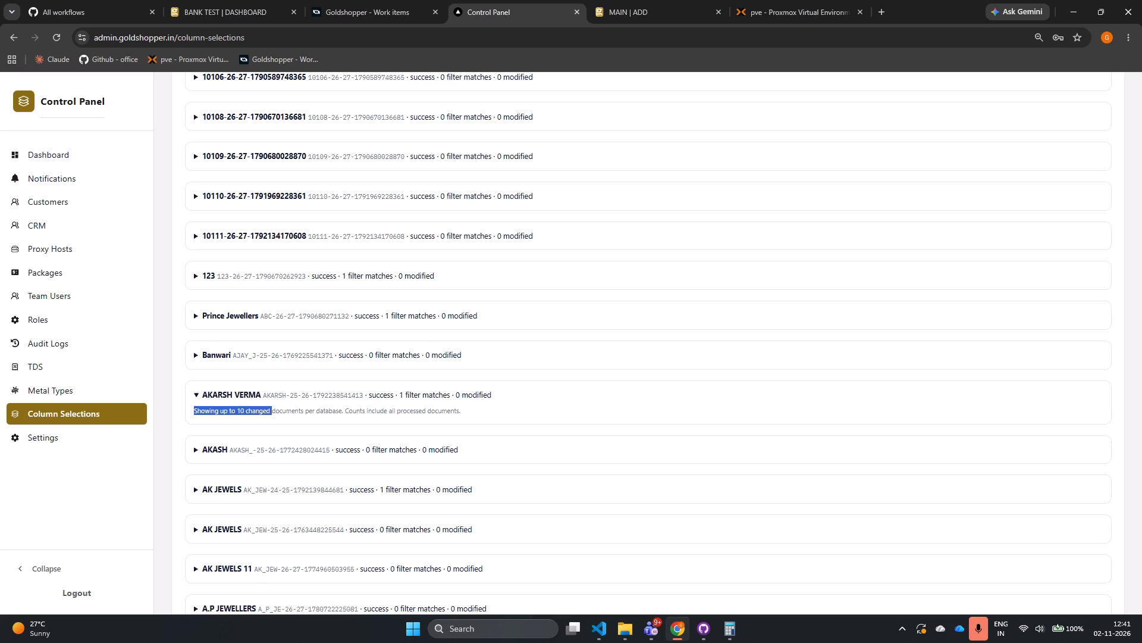
{"action": "left_click_drag", "start_coordinate": [274, 411], "coordinate": [506, 418]}
{"action": "left_click", "coordinate": [502, 419]}
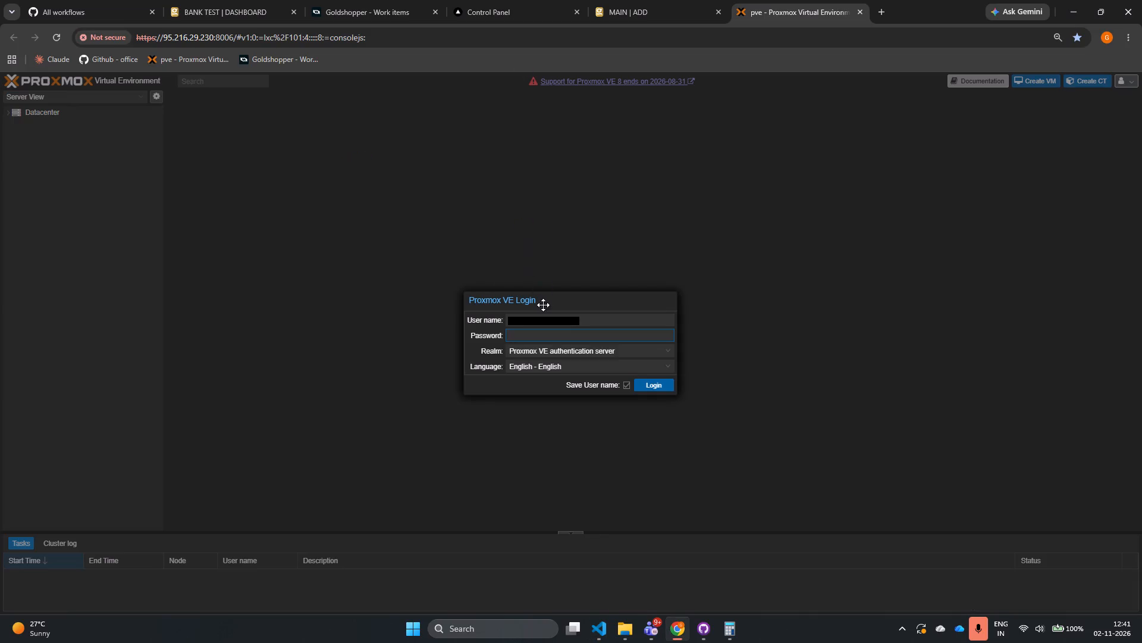
Log in to the Proxmox VE server with the account password.
{"action": "key", "text": "ctrl+v"}
{"action": "key", "text": "Return"}
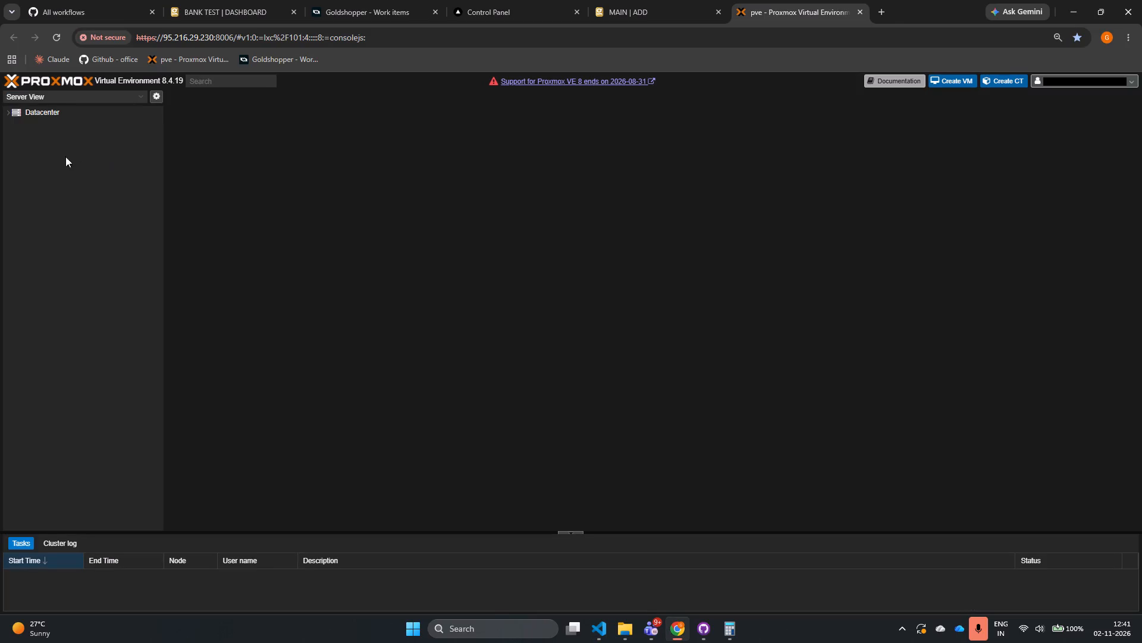
{"action": "left_click", "coordinate": [563, 362]}
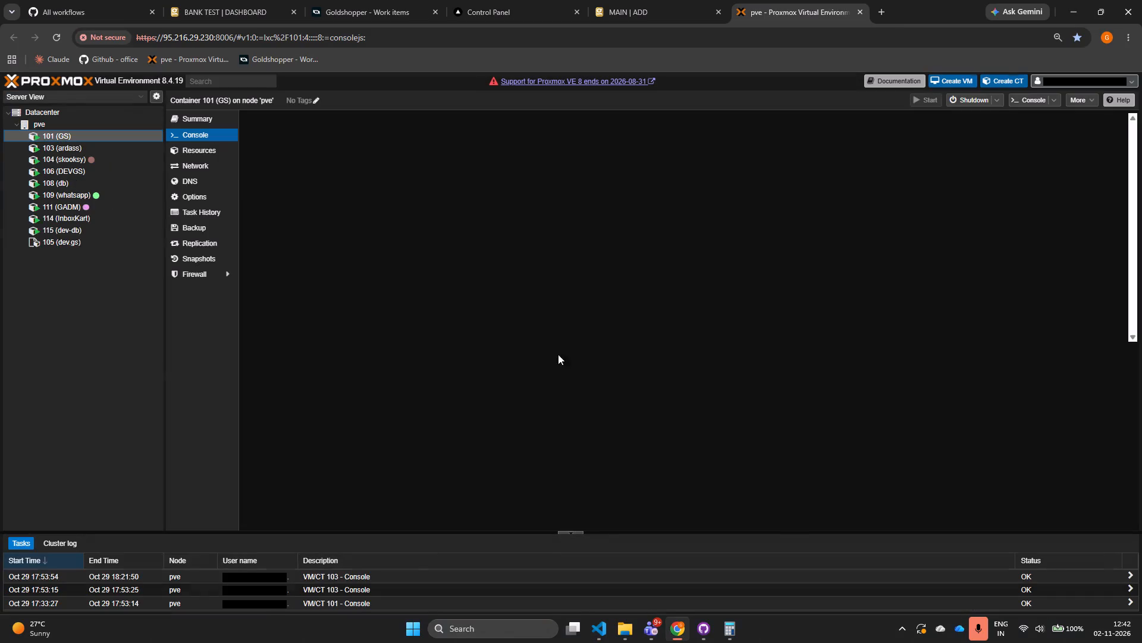
Open the console of container 109 (whatsapp) on node pve.
{"action": "left_click", "coordinate": [91, 181]}
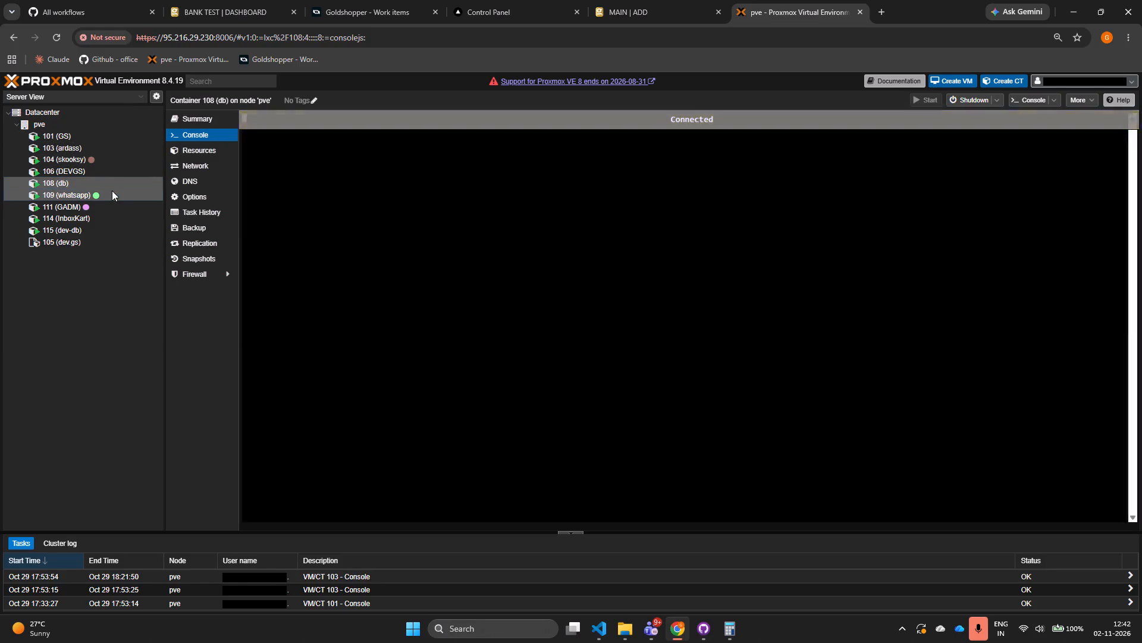
{"action": "left_click", "coordinate": [112, 191]}
{"action": "left_click", "coordinate": [445, 147]}
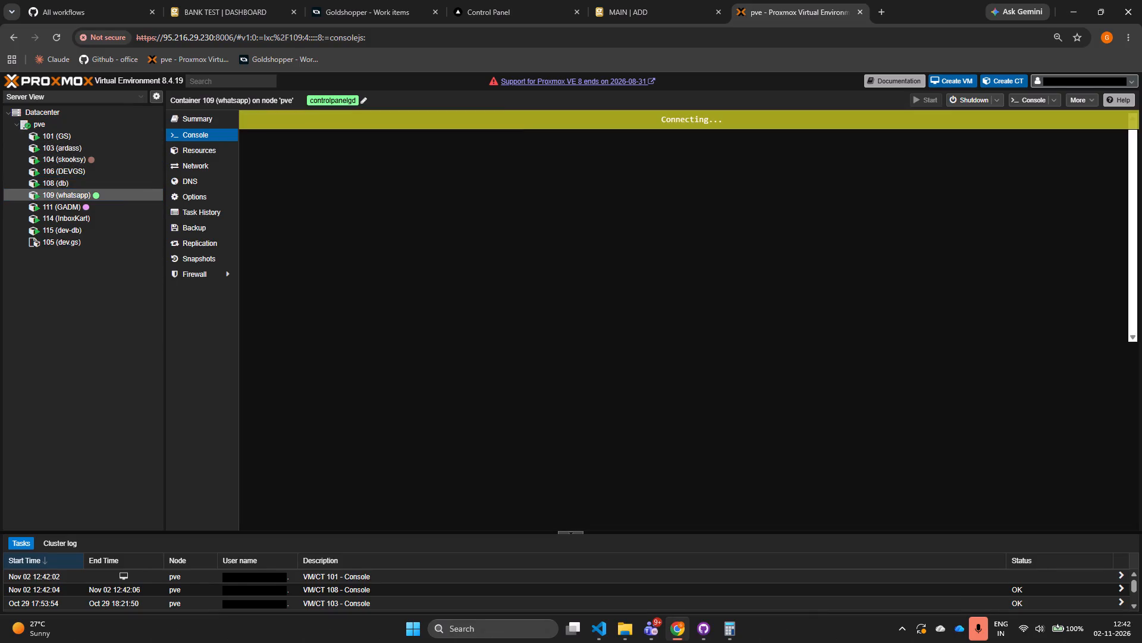
{"action": "left_click_drag", "start_coordinate": [520, 124], "coordinate": [515, 124]}
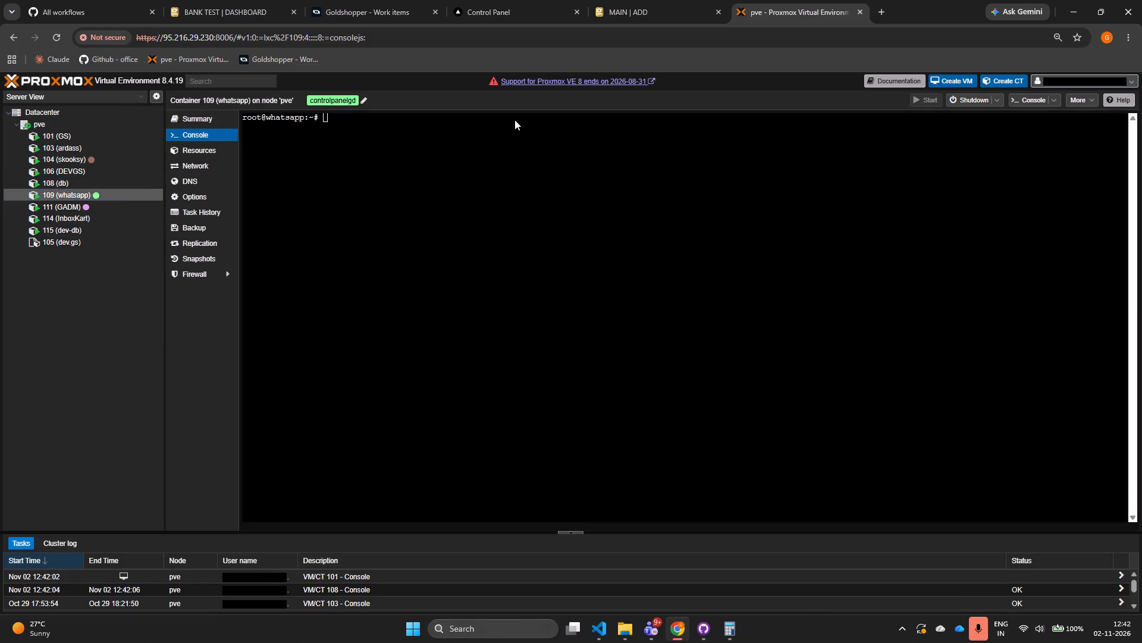
Run the ./deploy-control-panel.sh script in the whatsapp container's console.
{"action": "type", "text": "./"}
{"action": "left_click", "coordinate": [427, 185]}
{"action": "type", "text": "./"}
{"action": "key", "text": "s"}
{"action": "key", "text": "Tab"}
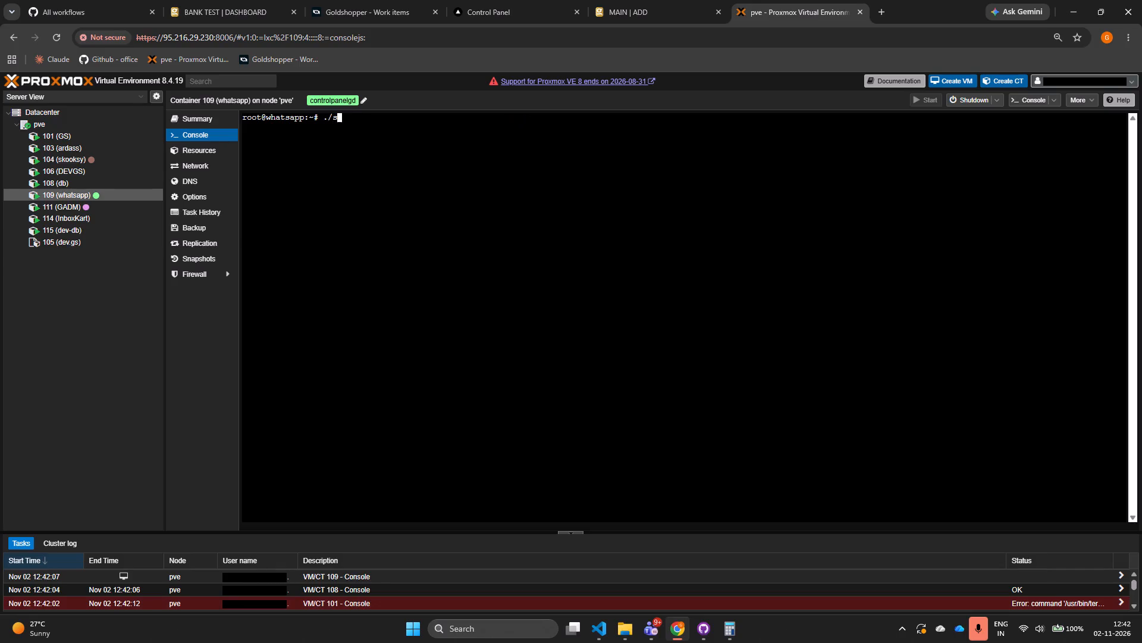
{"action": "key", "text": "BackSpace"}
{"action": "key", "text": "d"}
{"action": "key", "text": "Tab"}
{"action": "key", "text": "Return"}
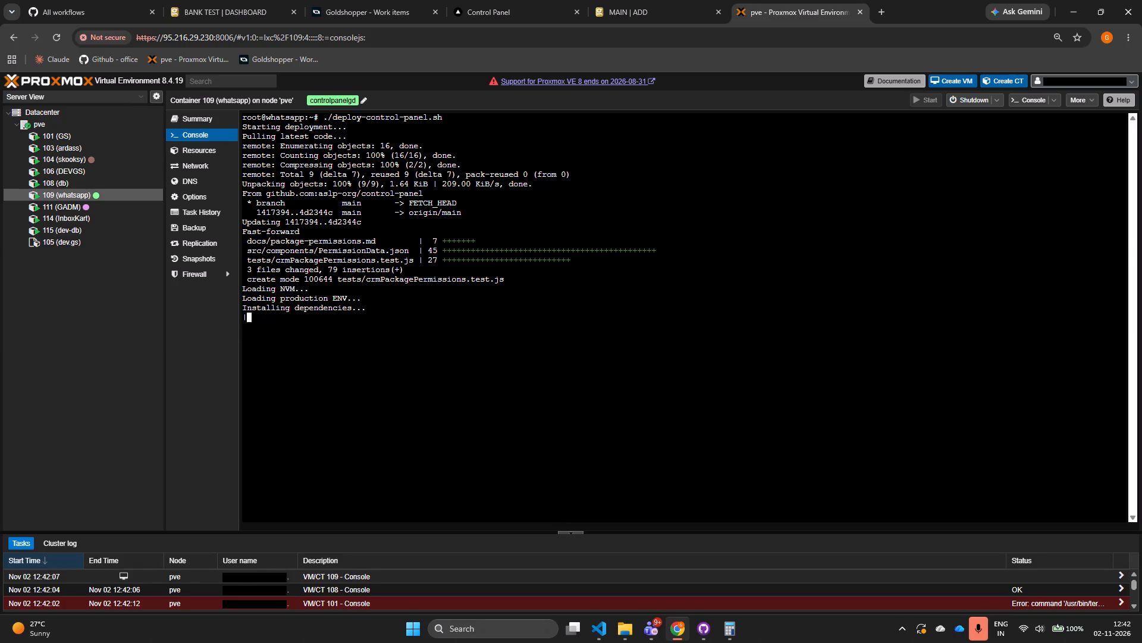
Switch to the MAIN | ADD page with the new kitty form.
{"action": "left_click", "coordinate": [654, 0]}
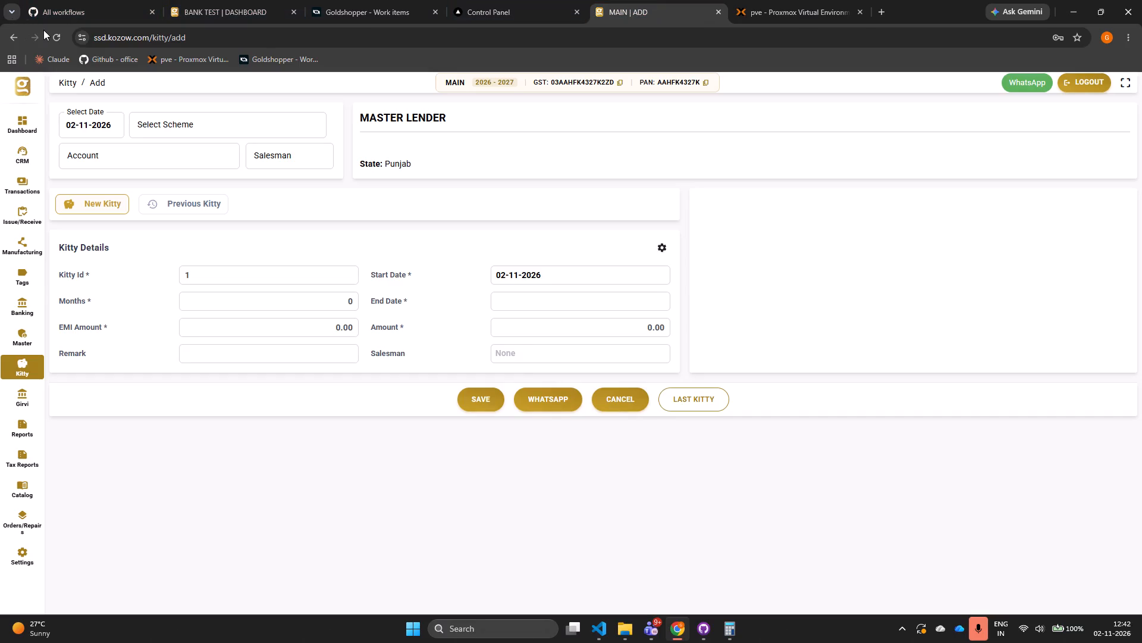
Reload the Kitty add page of the MAIN company.
{"action": "left_click", "coordinate": [49, 36]}
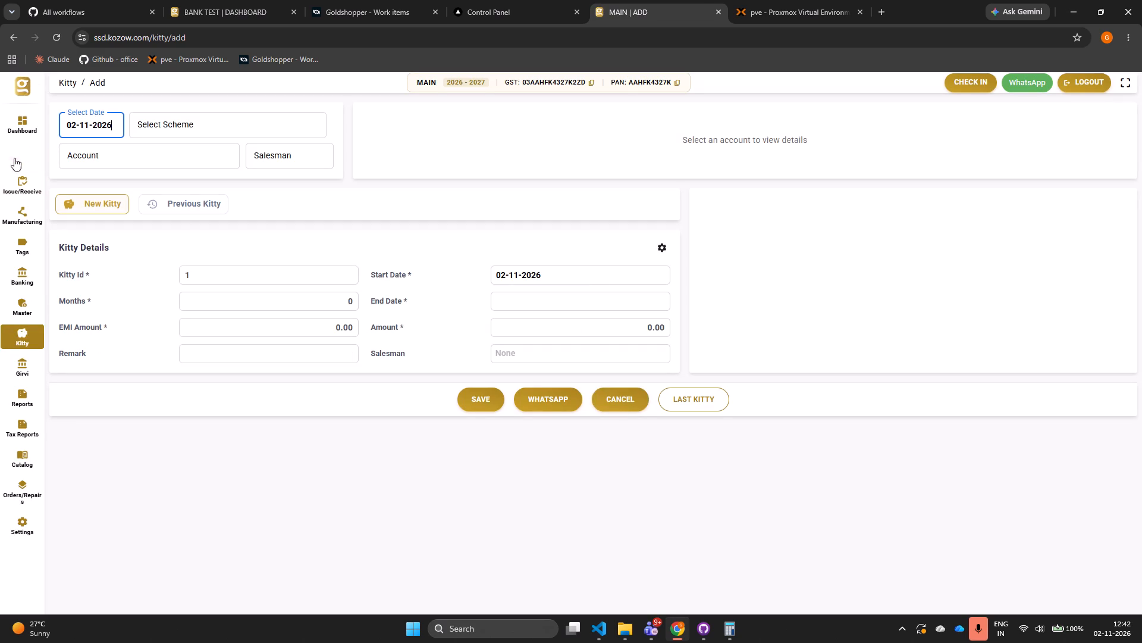
{"action": "left_click", "coordinate": [509, 7]}
{"action": "left_click", "coordinate": [618, 1]}
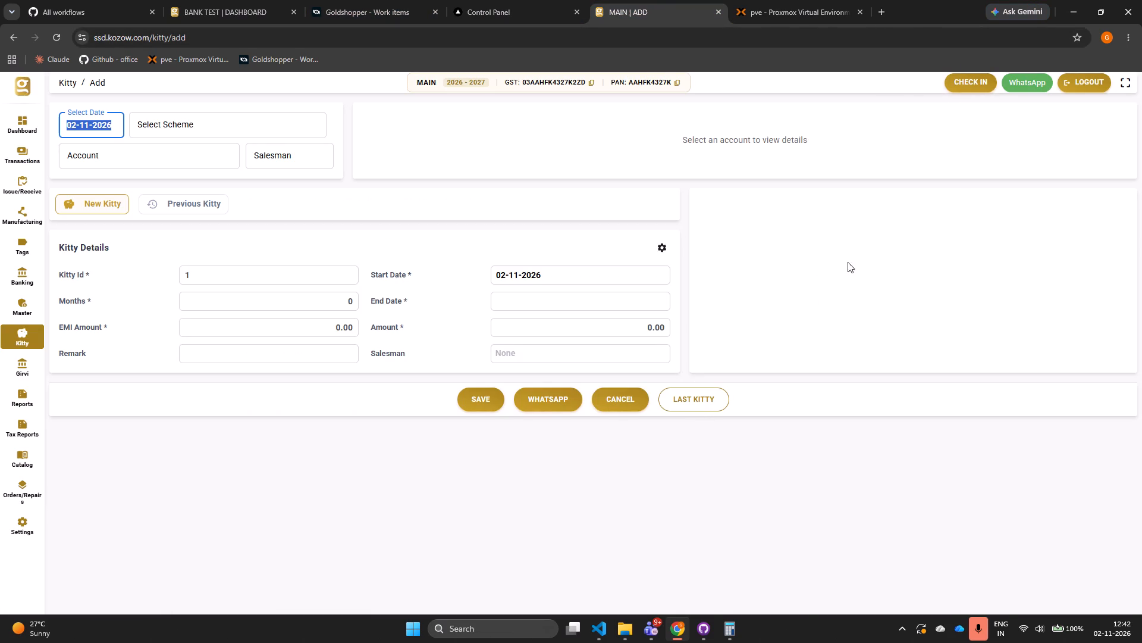
Switch to Visual Studio Code and close the Proxmox server secrets file.
{"action": "key", "text": "alt+Tab"}
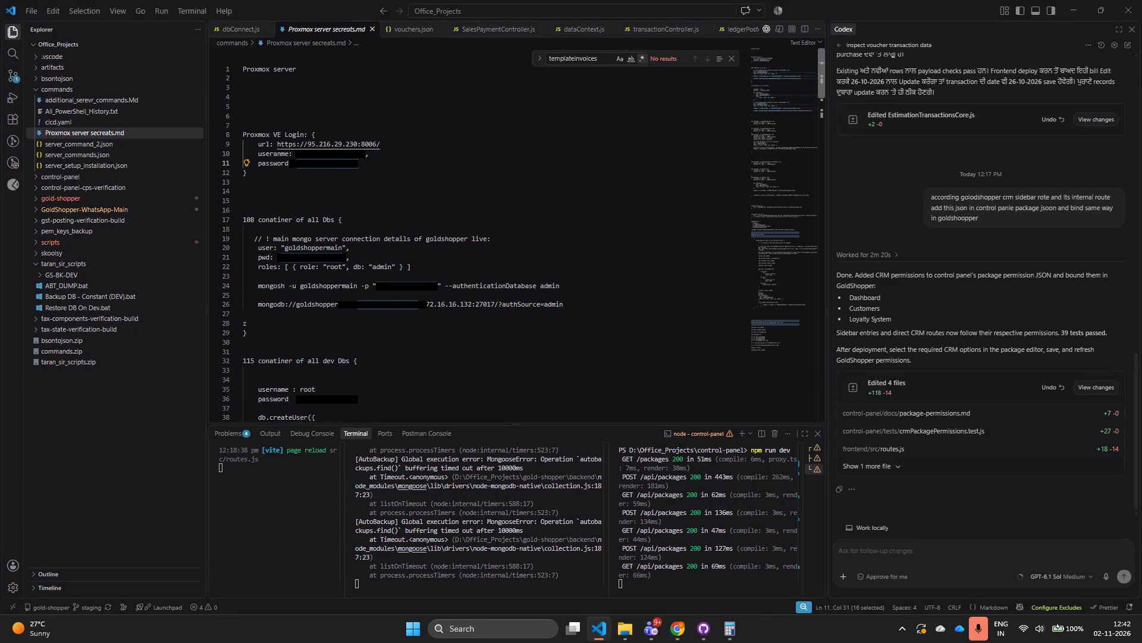
{"action": "left_click", "coordinate": [669, 379]}
{"action": "left_click", "coordinate": [371, 31]}
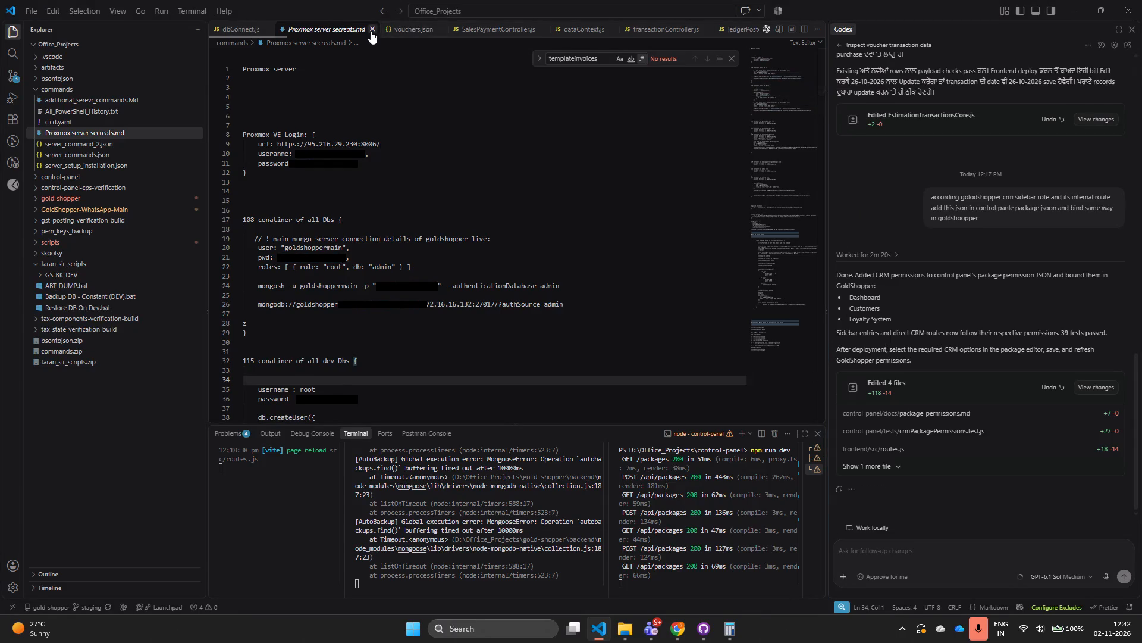
Return to the Control Panel in Chrome and examine the preview details of databases with a filter match, including BJ.
{"action": "left_click", "coordinate": [694, 621]}
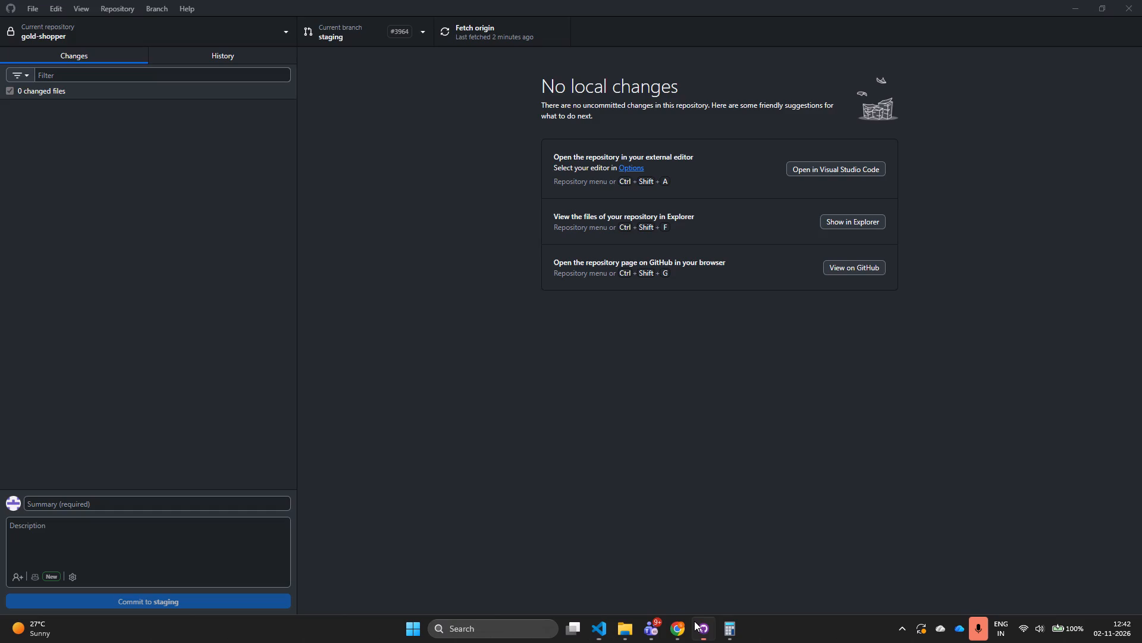
{"action": "left_click", "coordinate": [679, 626]}
{"action": "left_click", "coordinate": [500, 0]}
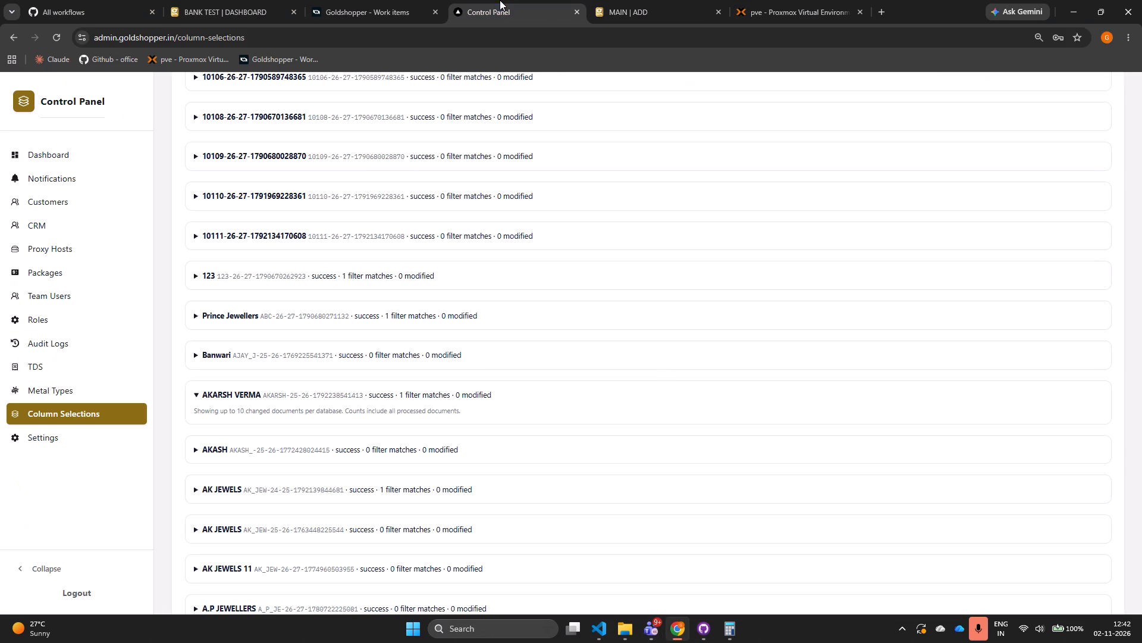
{"action": "left_click_drag", "start_coordinate": [428, 401], "coordinate": [435, 404]}
{"action": "double_click", "coordinate": [439, 414]}
{"action": "left_click", "coordinate": [357, 426]}
{"action": "left_click", "coordinate": [357, 414]}
{"action": "scroll", "coordinate": [386, 433], "scroll_direction": "down", "scroll_amount": 5}
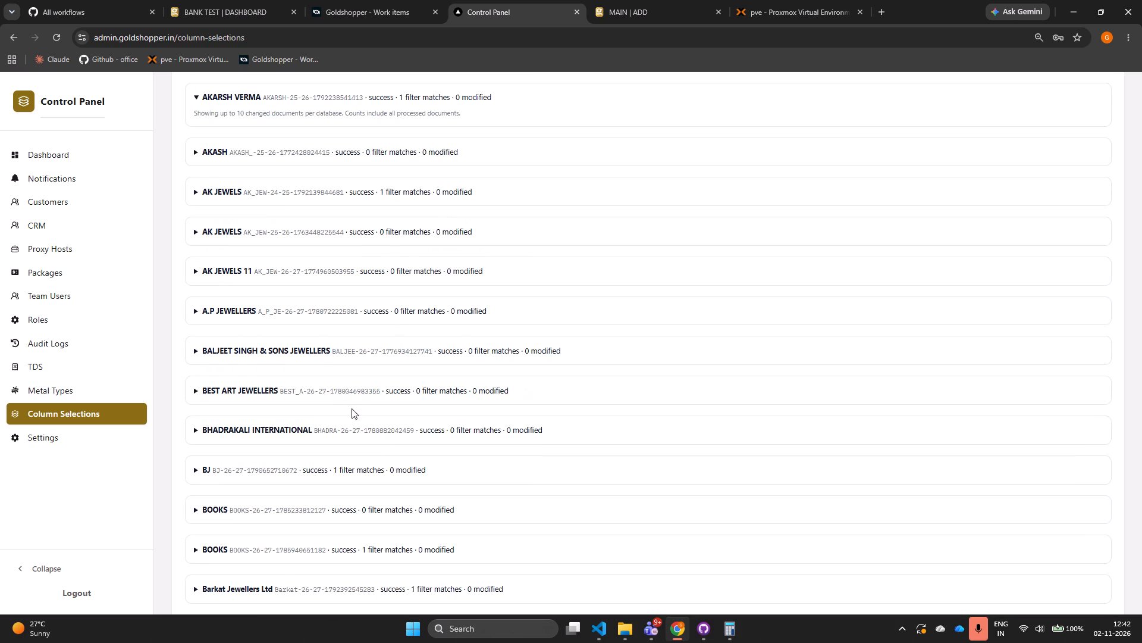
{"action": "left_click", "coordinate": [306, 469]}
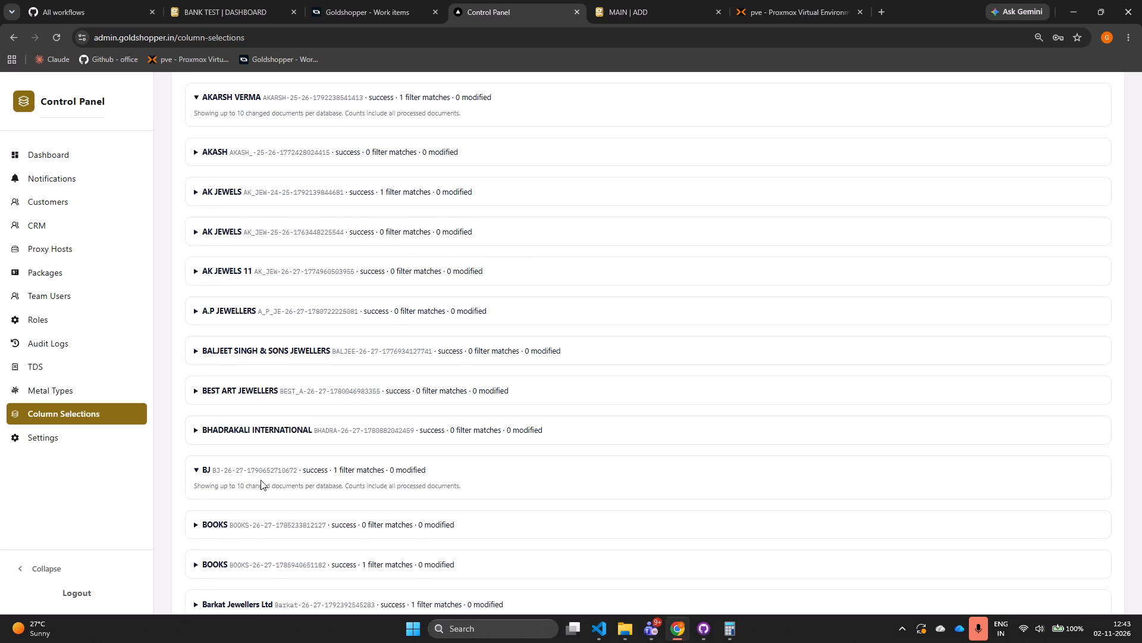
{"action": "left_click_drag", "start_coordinate": [231, 489], "coordinate": [340, 485]}
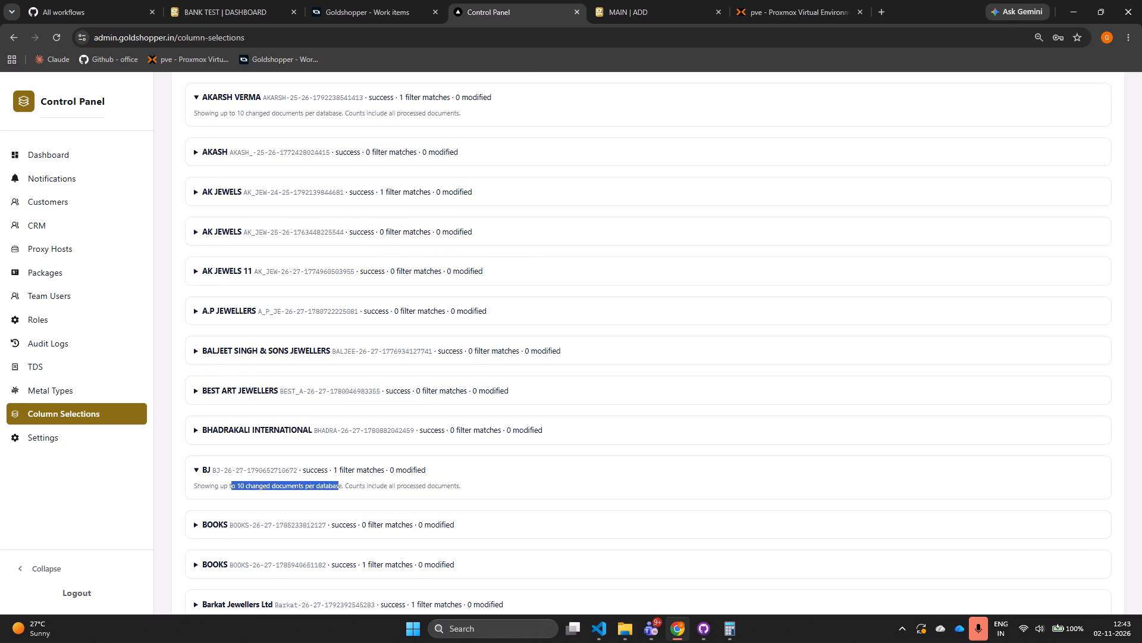
{"action": "left_click_drag", "start_coordinate": [340, 485], "coordinate": [340, 485]}
{"action": "left_click_drag", "start_coordinate": [341, 483], "coordinate": [439, 479]}
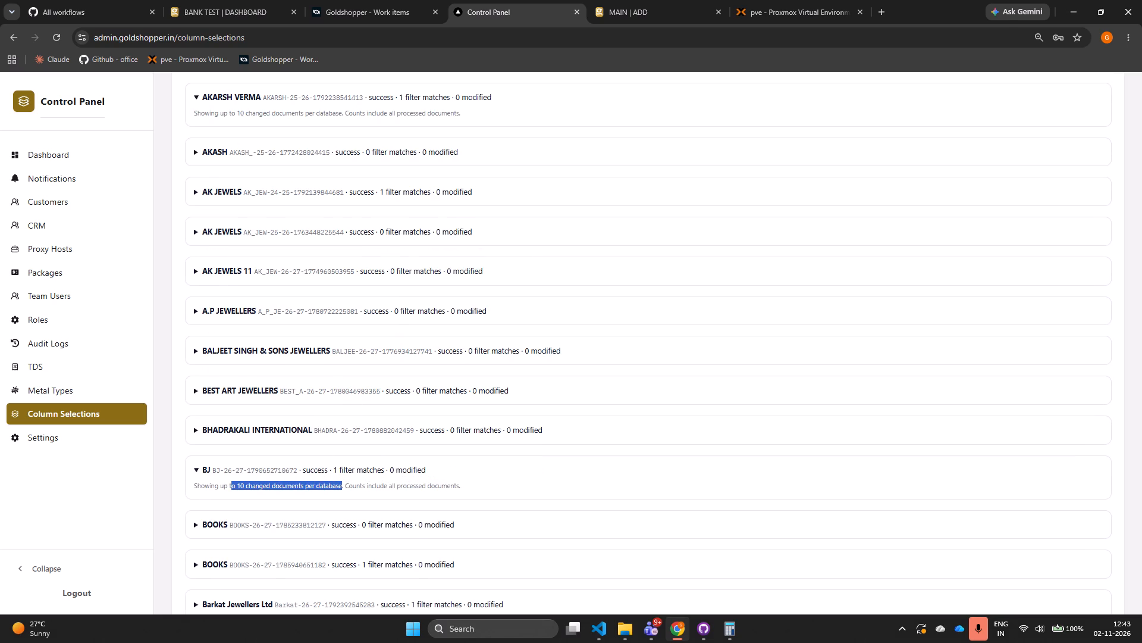
{"action": "left_click", "coordinate": [455, 481]}
Recheck the target databases, chosen operation, fields to update and changes preview for accountgroups.
{"action": "scroll", "coordinate": [1021, 349], "scroll_direction": "up", "scroll_amount": 20}
{"action": "scroll", "coordinate": [1021, 349], "scroll_direction": "up", "scroll_amount": 20}
{"action": "scroll", "coordinate": [1021, 349], "scroll_direction": "up", "scroll_amount": 1}
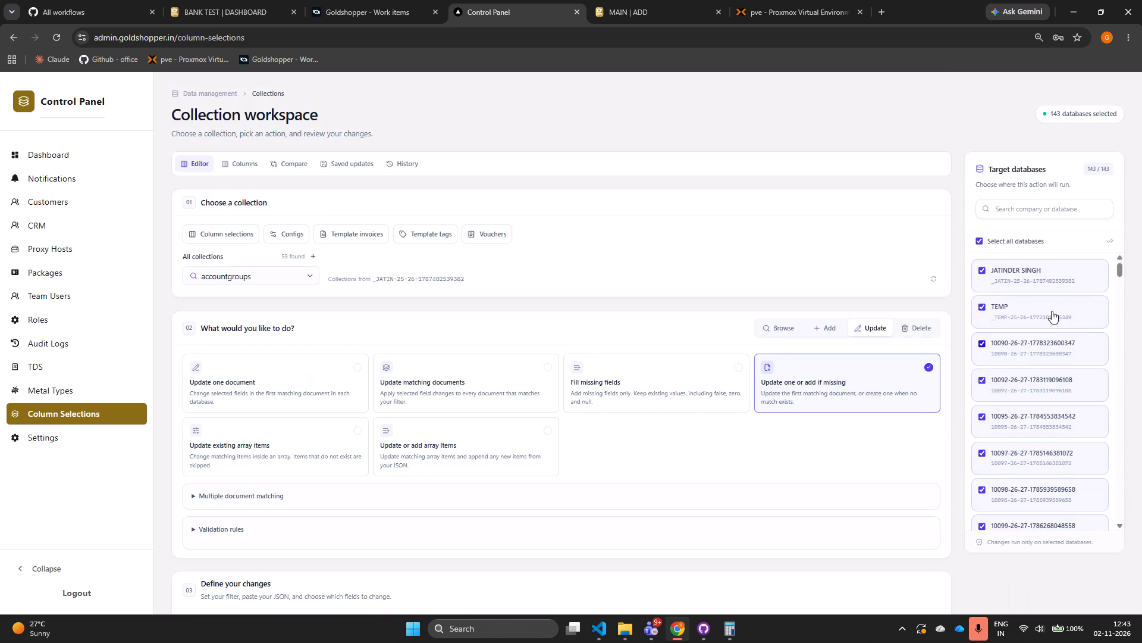
{"action": "scroll", "coordinate": [1052, 311], "scroll_direction": "up", "scroll_amount": 6}
{"action": "scroll", "coordinate": [1040, 324], "scroll_direction": "down", "scroll_amount": 1}
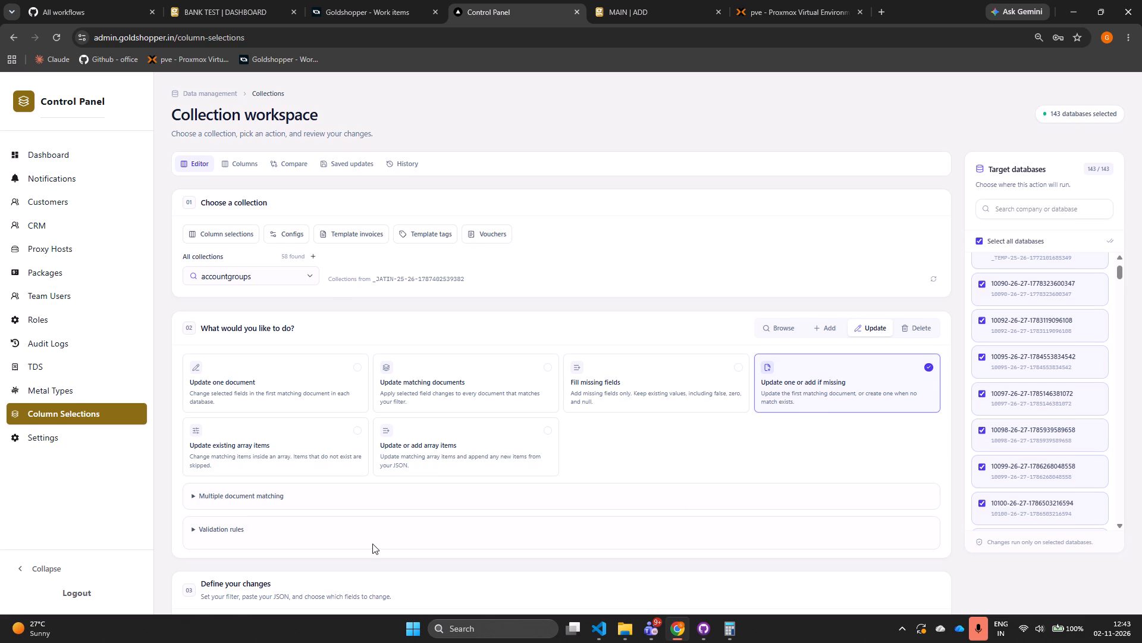
{"action": "scroll", "coordinate": [372, 544], "scroll_direction": "down", "scroll_amount": 4}
{"action": "scroll", "coordinate": [315, 489], "scroll_direction": "down", "scroll_amount": 9}
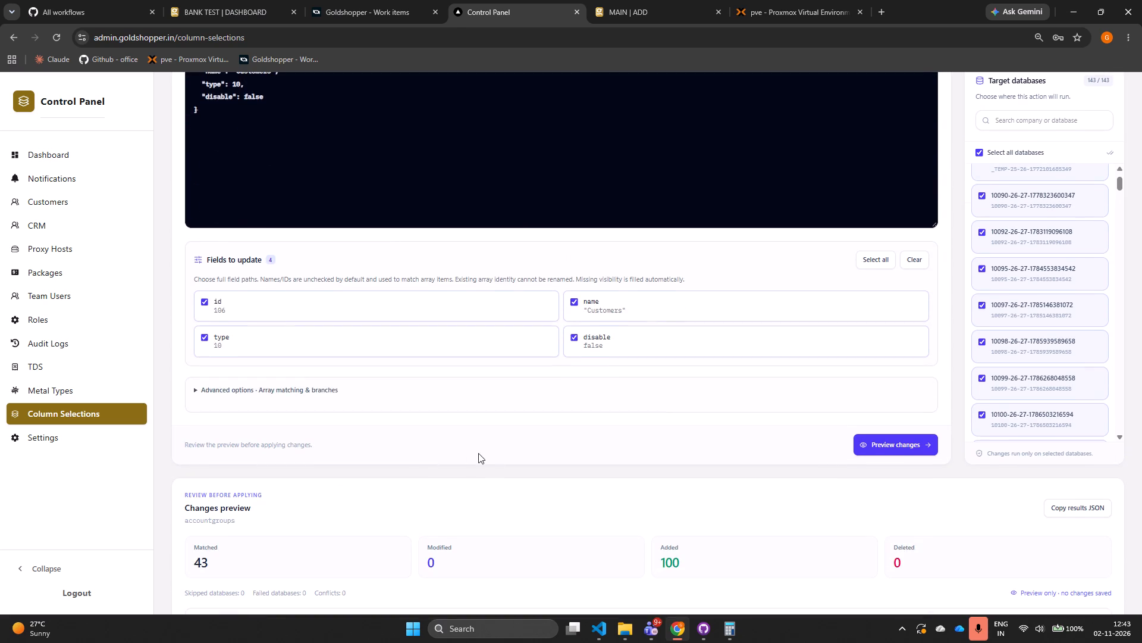
{"action": "scroll", "coordinate": [719, 569], "scroll_direction": "down", "scroll_amount": 3}
{"action": "scroll", "coordinate": [421, 492], "scroll_direction": "down", "scroll_amount": 5}
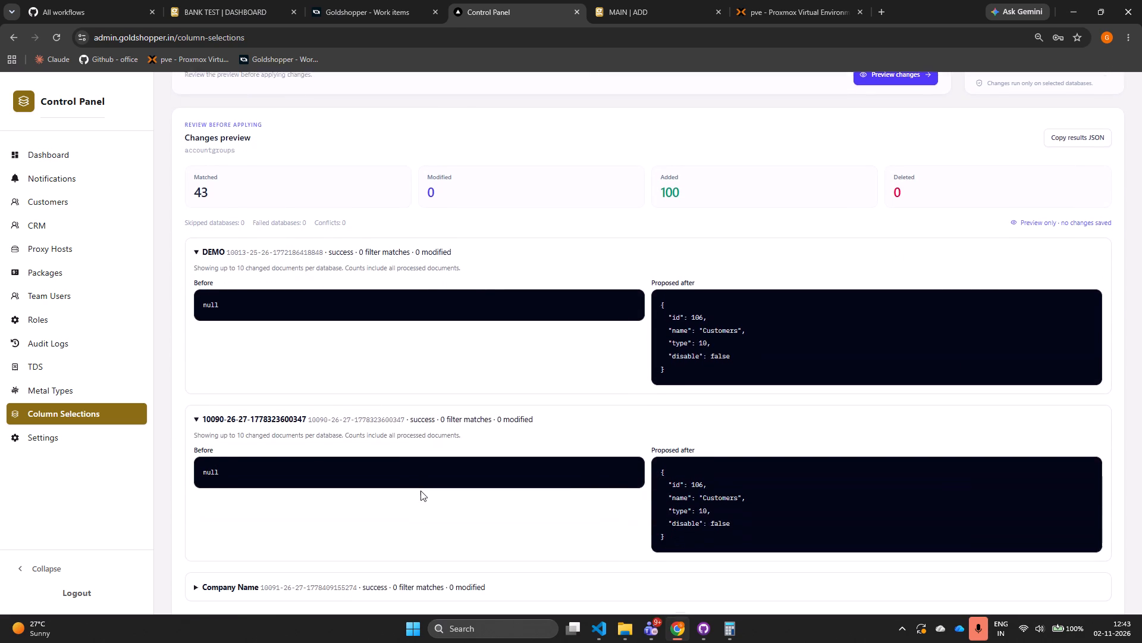
Query the accountgroups documents with id 106, page 1 with 20 documents per database, across all selected databases.
{"action": "scroll", "coordinate": [421, 491], "scroll_direction": "down", "scroll_amount": 7}
{"action": "scroll", "coordinate": [423, 477], "scroll_direction": "up", "scroll_amount": 20}
{"action": "scroll", "coordinate": [423, 477], "scroll_direction": "up", "scroll_amount": 7}
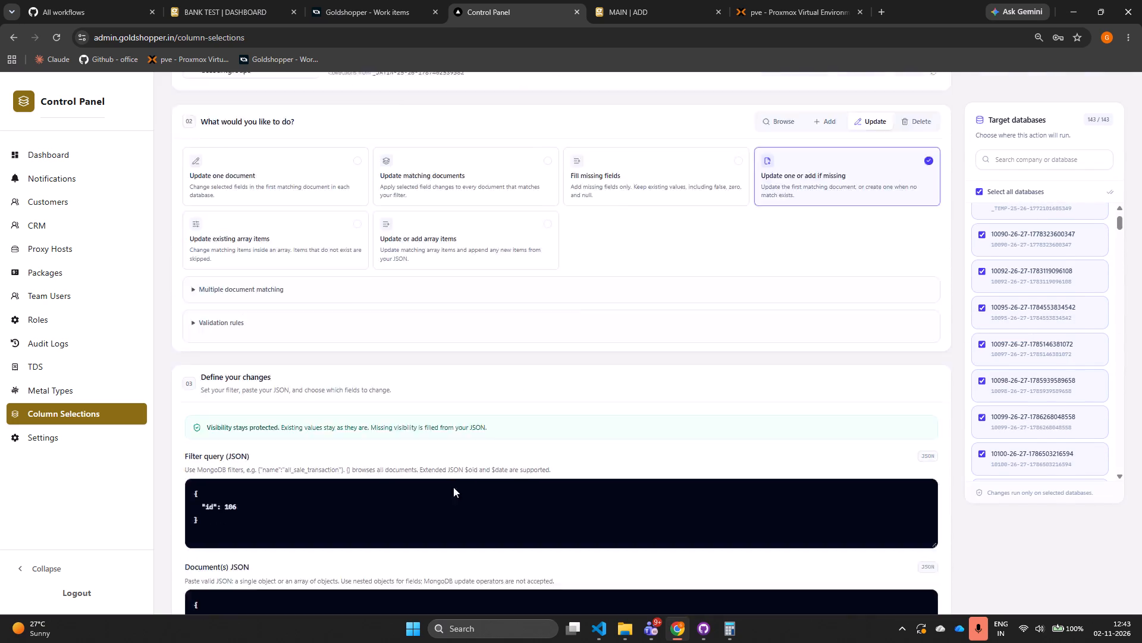
{"action": "scroll", "coordinate": [453, 487], "scroll_direction": "up", "scroll_amount": 7}
{"action": "left_click", "coordinate": [785, 323]}
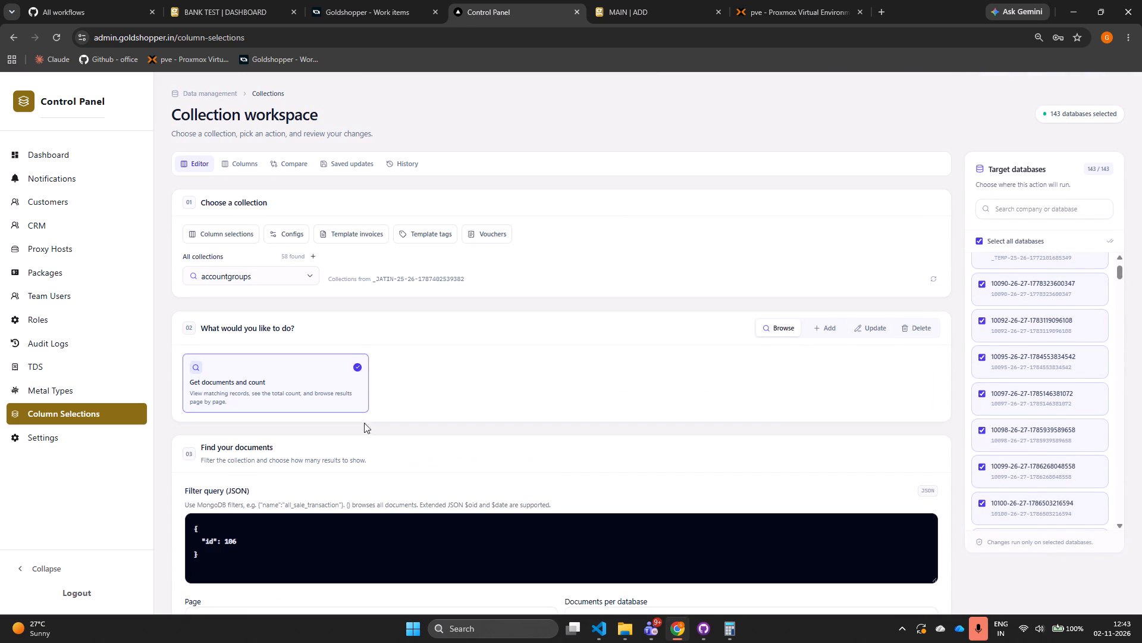
{"action": "scroll", "coordinate": [331, 495], "scroll_direction": "down", "scroll_amount": 2}
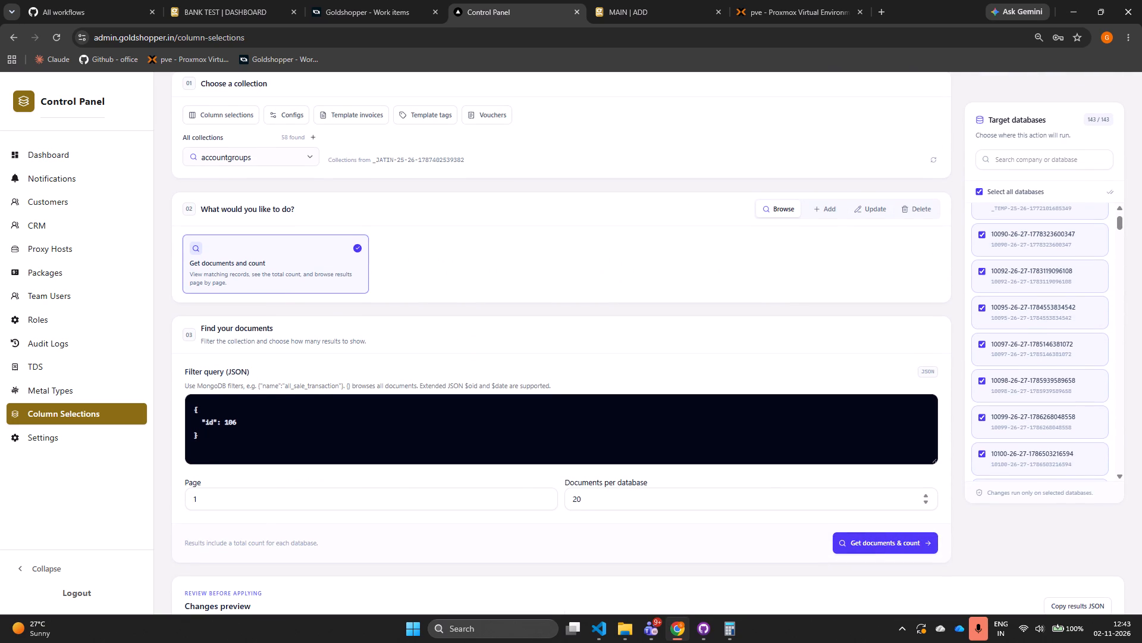
{"action": "left_click", "coordinate": [895, 542]}
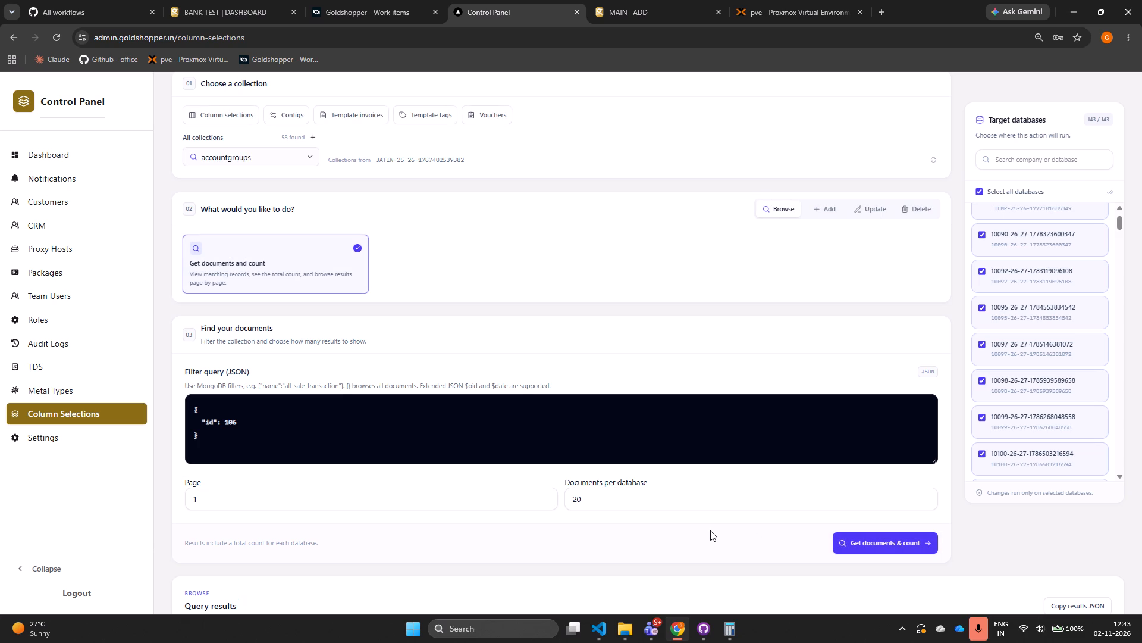
{"action": "scroll", "coordinate": [708, 532], "scroll_direction": "down", "scroll_amount": 3}
{"action": "scroll", "coordinate": [492, 462], "scroll_direction": "down", "scroll_amount": 1}
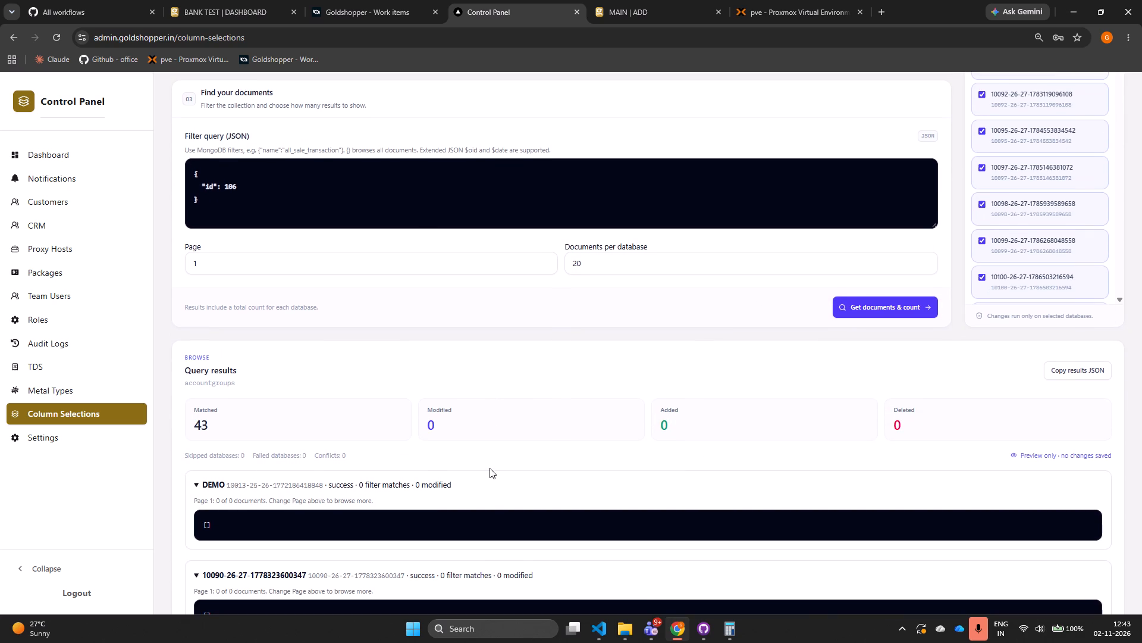
{"action": "scroll", "coordinate": [490, 468], "scroll_direction": "down", "scroll_amount": 6}
{"action": "scroll", "coordinate": [489, 483], "scroll_direction": "up", "scroll_amount": 4}
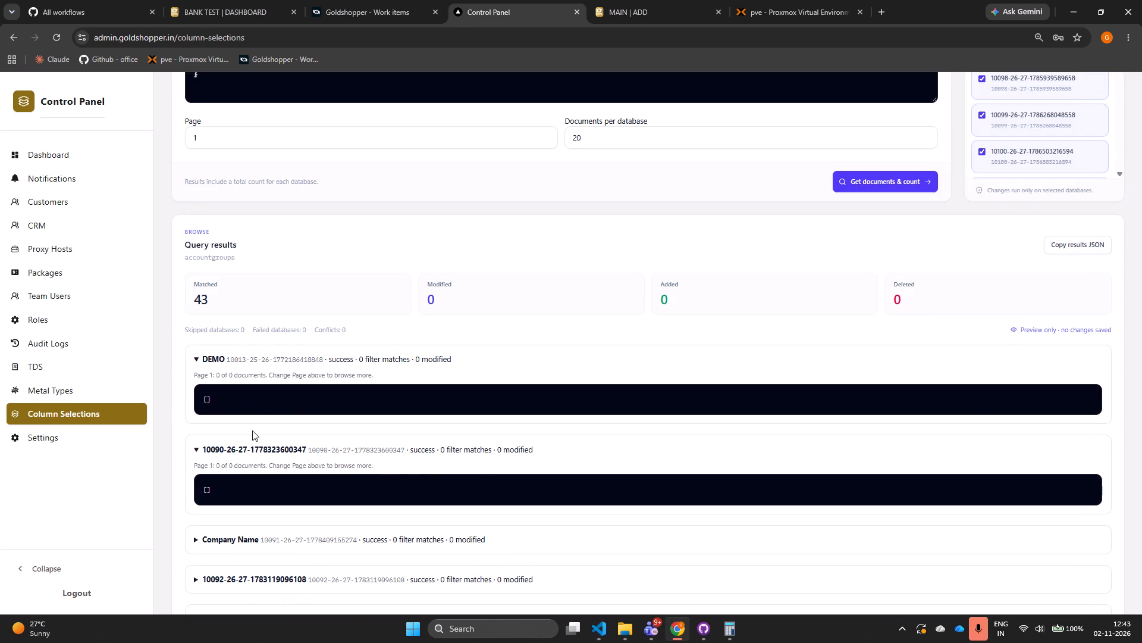
{"action": "left_click", "coordinate": [215, 374]}
{"action": "left_click", "coordinate": [215, 366]}
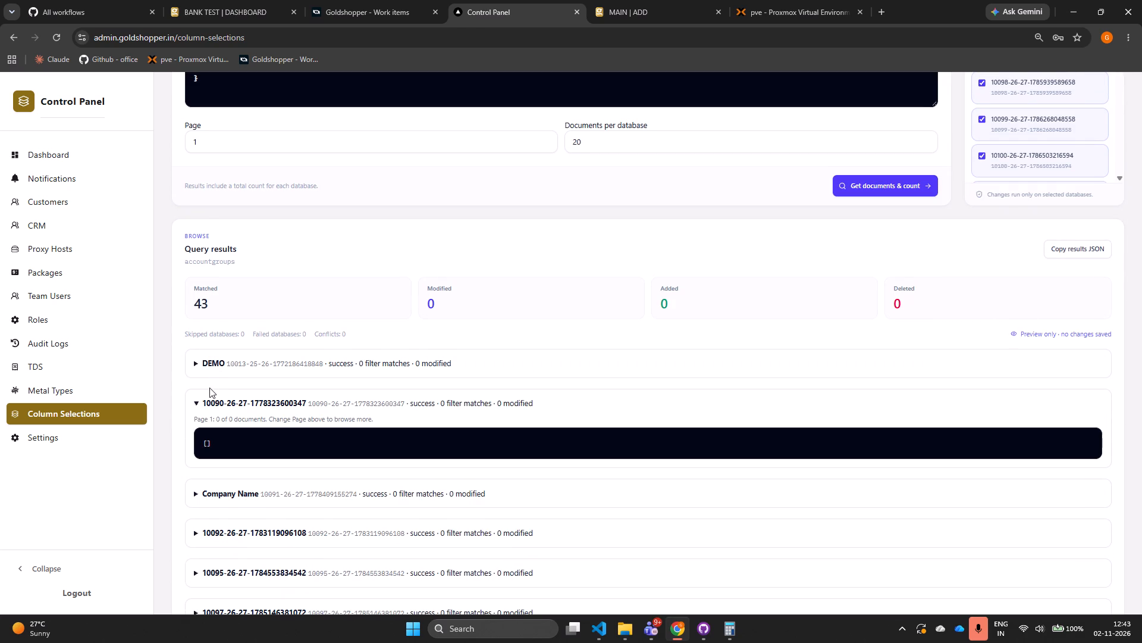
{"action": "left_click", "coordinate": [209, 402]}
{"action": "left_click", "coordinate": [222, 448]}
{"action": "left_click", "coordinate": [222, 448]}
{"action": "left_click", "coordinate": [217, 483]}
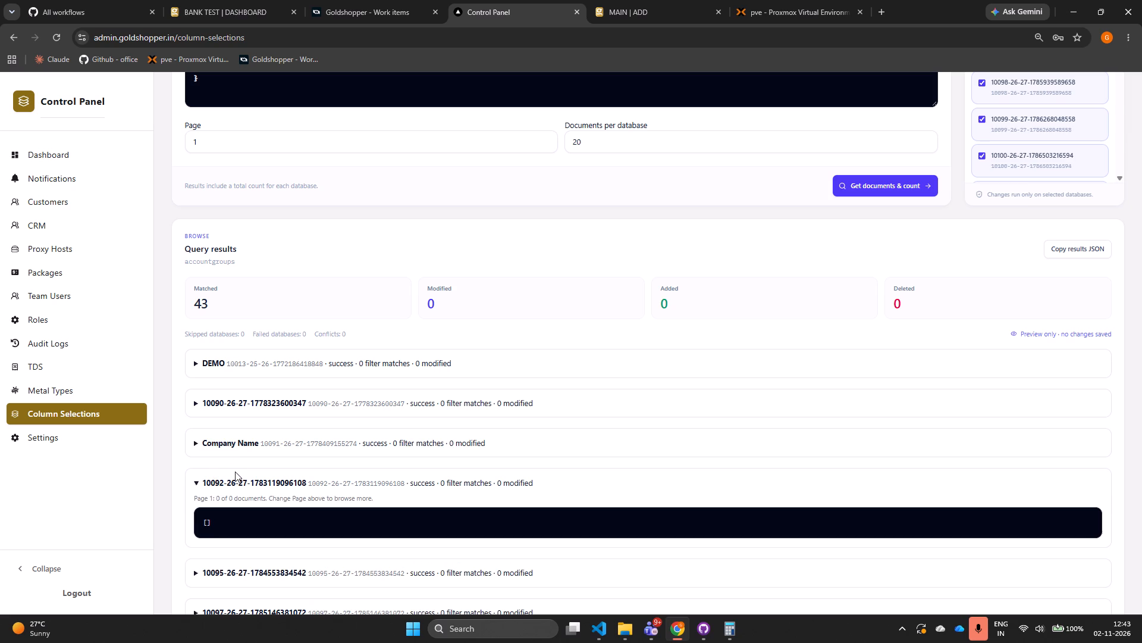
{"action": "scroll", "coordinate": [237, 461], "scroll_direction": "down", "scroll_amount": 4}
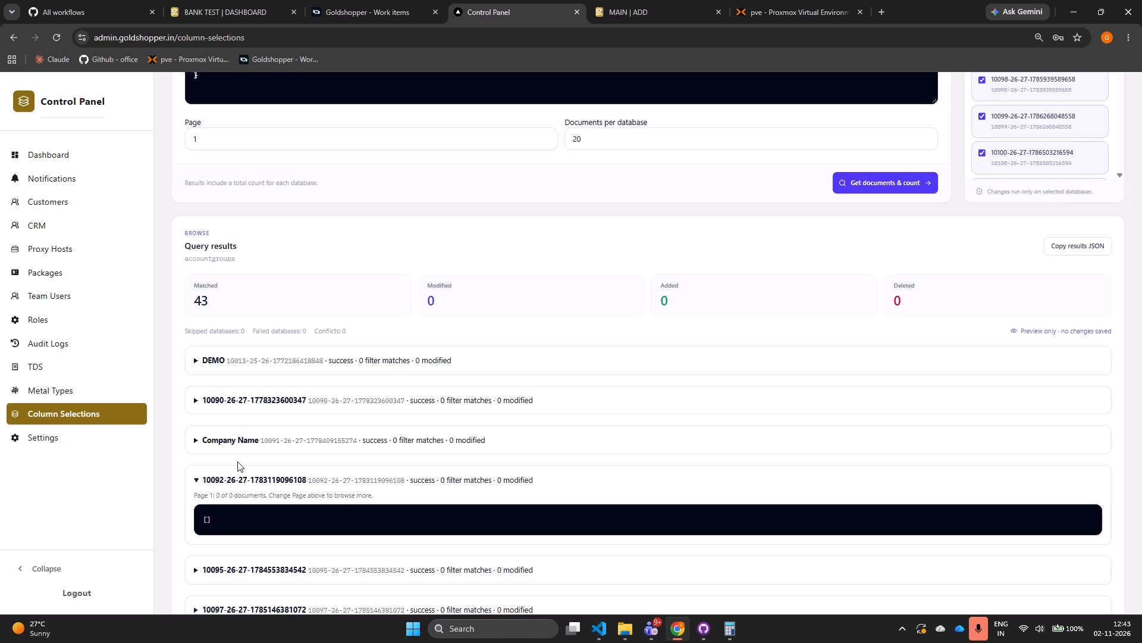
Examine the id 106 documents returned for databases with a filter match, including AK JEWELS and BJ.
{"action": "scroll", "coordinate": [237, 461], "scroll_direction": "down", "scroll_amount": 7}
{"action": "scroll", "coordinate": [219, 365], "scroll_direction": "down", "scroll_amount": 6}
{"action": "scroll", "coordinate": [219, 376], "scroll_direction": "up", "scroll_amount": 2}
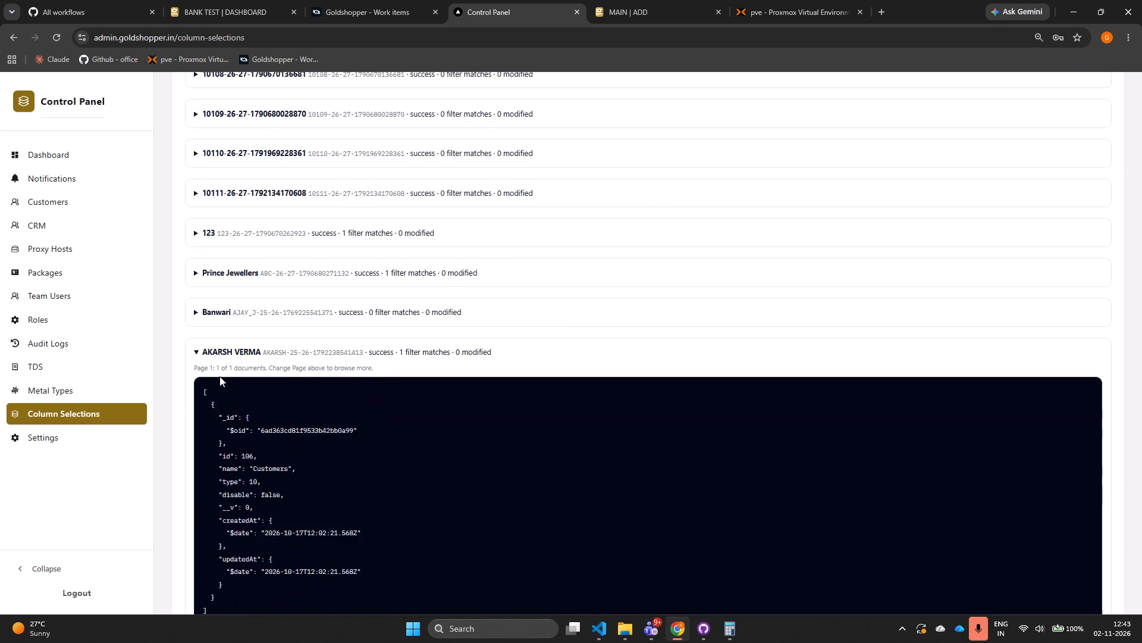
{"action": "left_click", "coordinate": [228, 352]}
{"action": "left_click", "coordinate": [228, 352]}
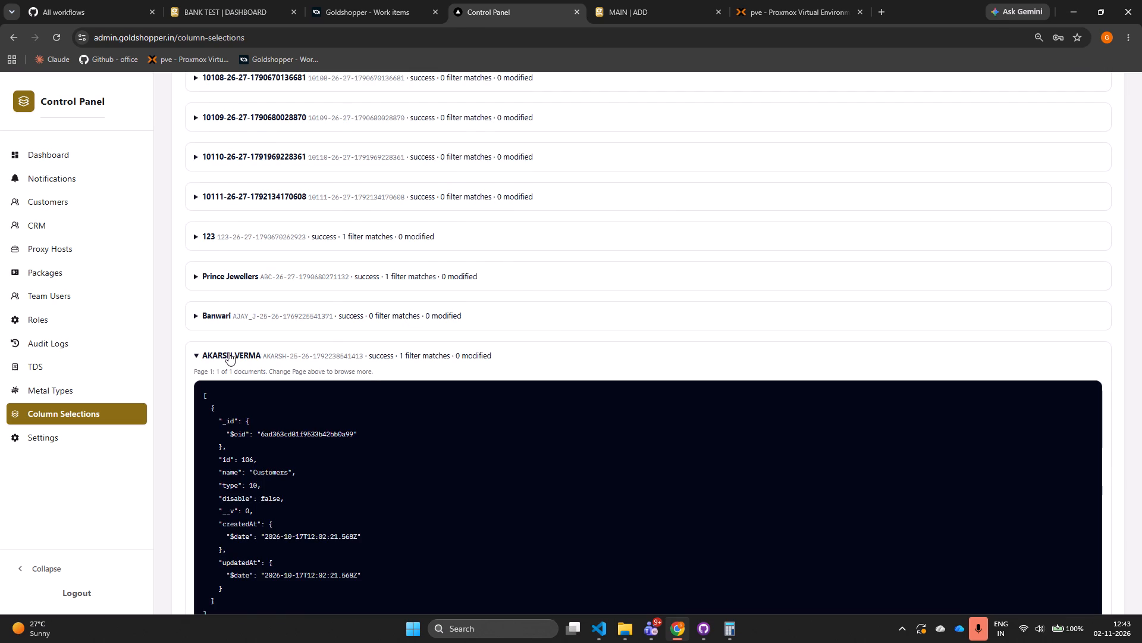
{"action": "left_click", "coordinate": [228, 352]}
{"action": "scroll", "coordinate": [210, 385], "scroll_direction": "down", "scroll_amount": 2}
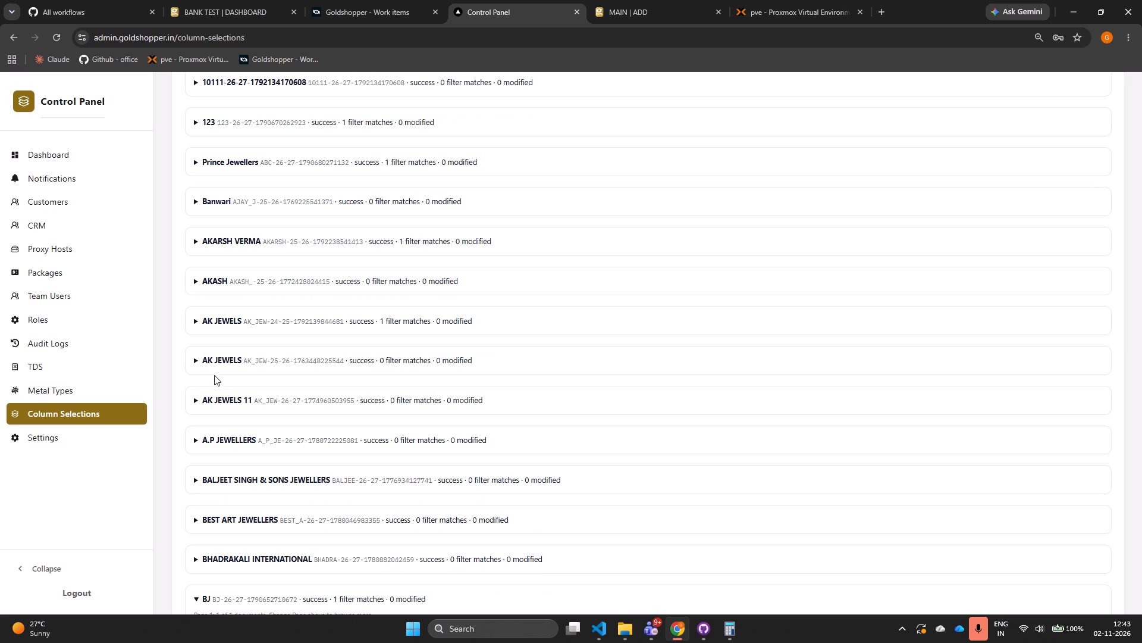
{"action": "left_click", "coordinate": [224, 320]}
{"action": "left_click", "coordinate": [224, 320]}
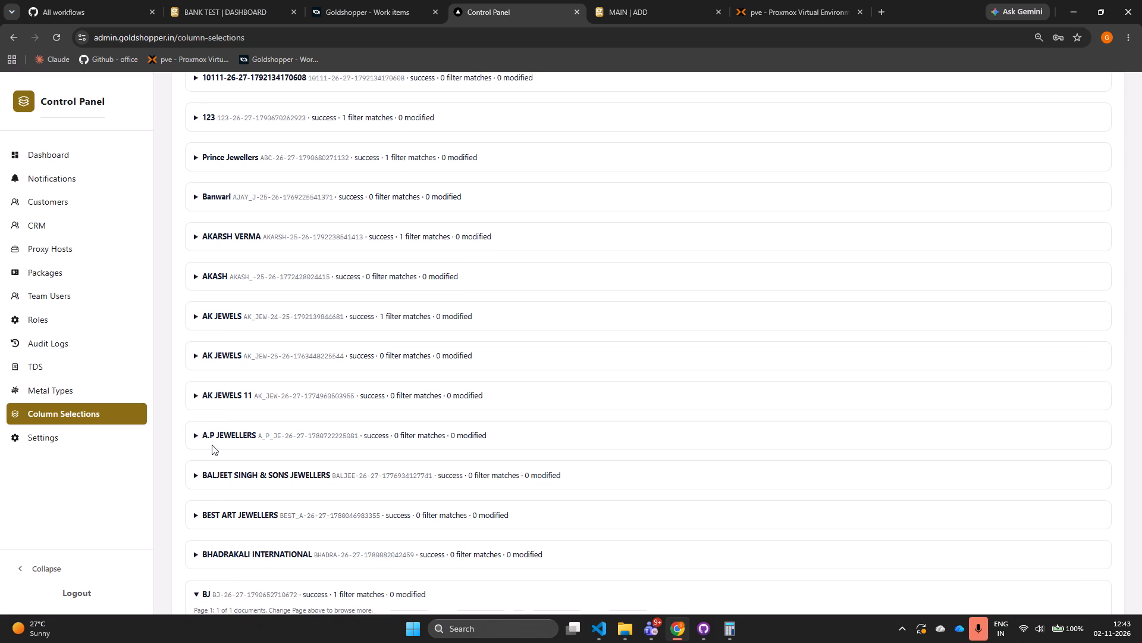
{"action": "scroll", "coordinate": [218, 522], "scroll_direction": "down", "scroll_amount": 4}
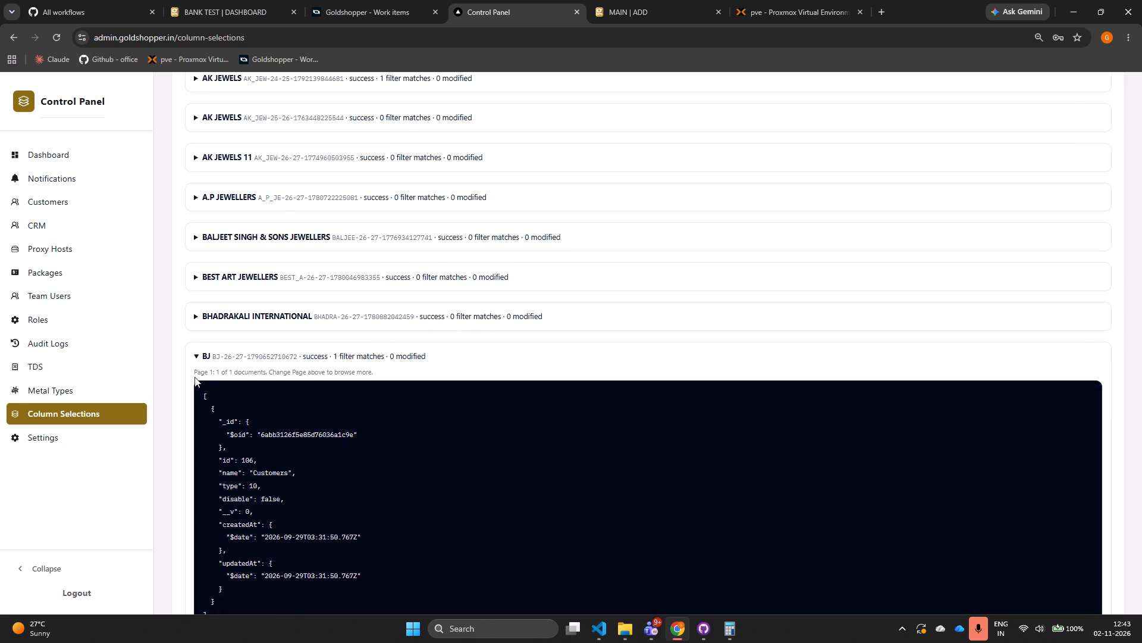
{"action": "left_click", "coordinate": [212, 353]}
{"action": "scroll", "coordinate": [270, 425], "scroll_direction": "down", "scroll_amount": 6}
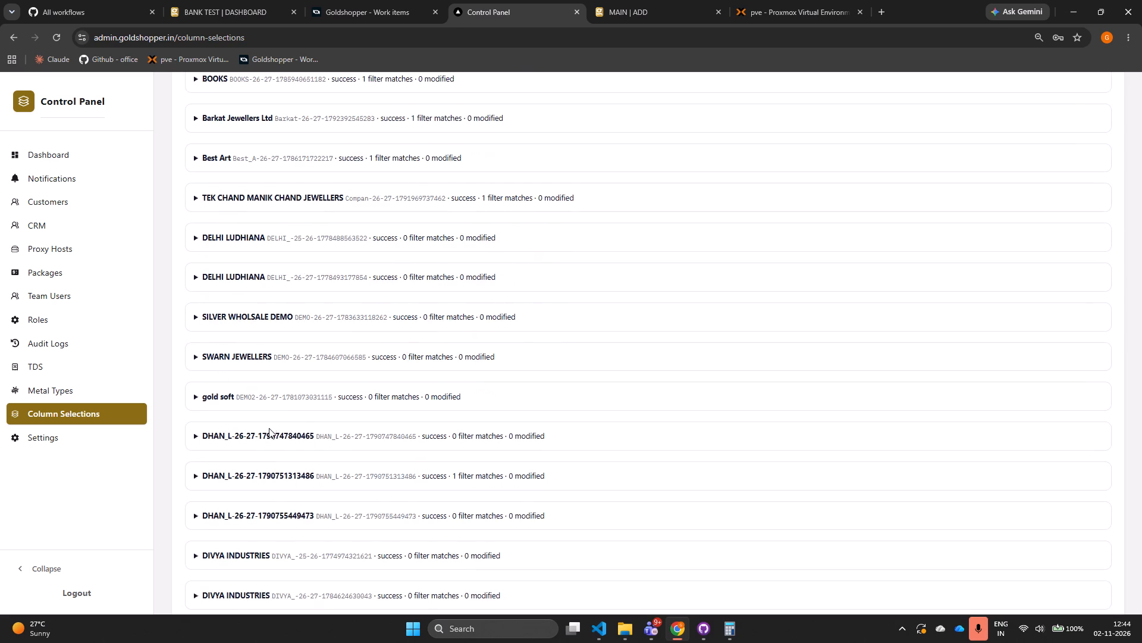
Examine the remaining query results down to the test databases, including SHRI BANKE BIHARI PEDA and NEW TRIDEV JEWELLERS.
{"action": "scroll", "coordinate": [262, 441], "scroll_direction": "down", "scroll_amount": 17}
{"action": "scroll", "coordinate": [234, 434], "scroll_direction": "down", "scroll_amount": 5}
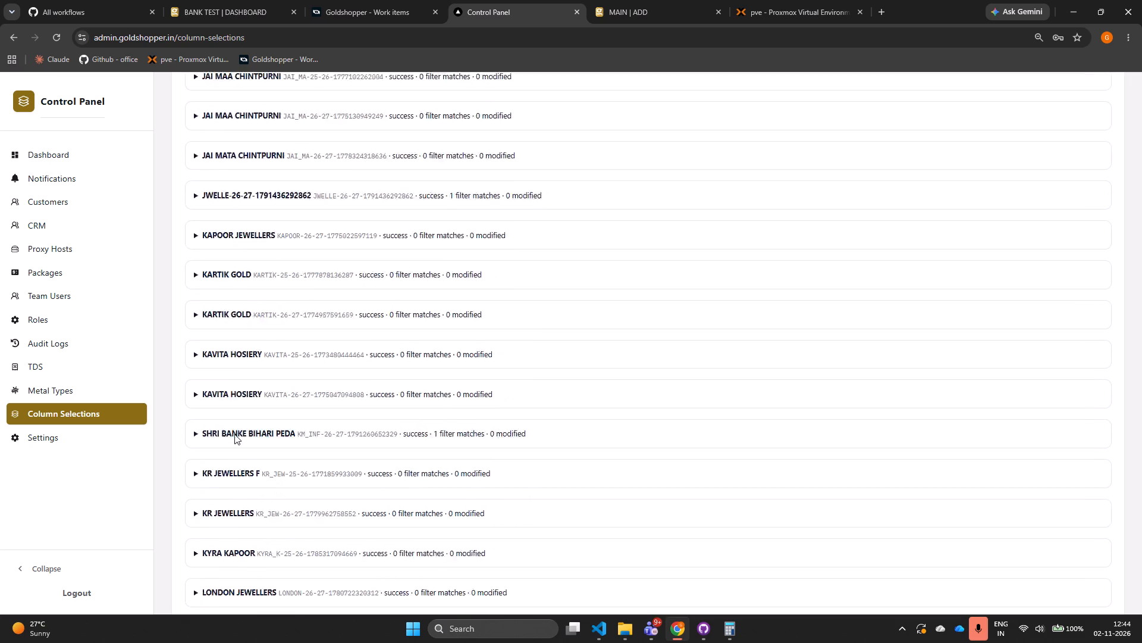
{"action": "left_click", "coordinate": [230, 324]}
{"action": "left_click", "coordinate": [237, 320]}
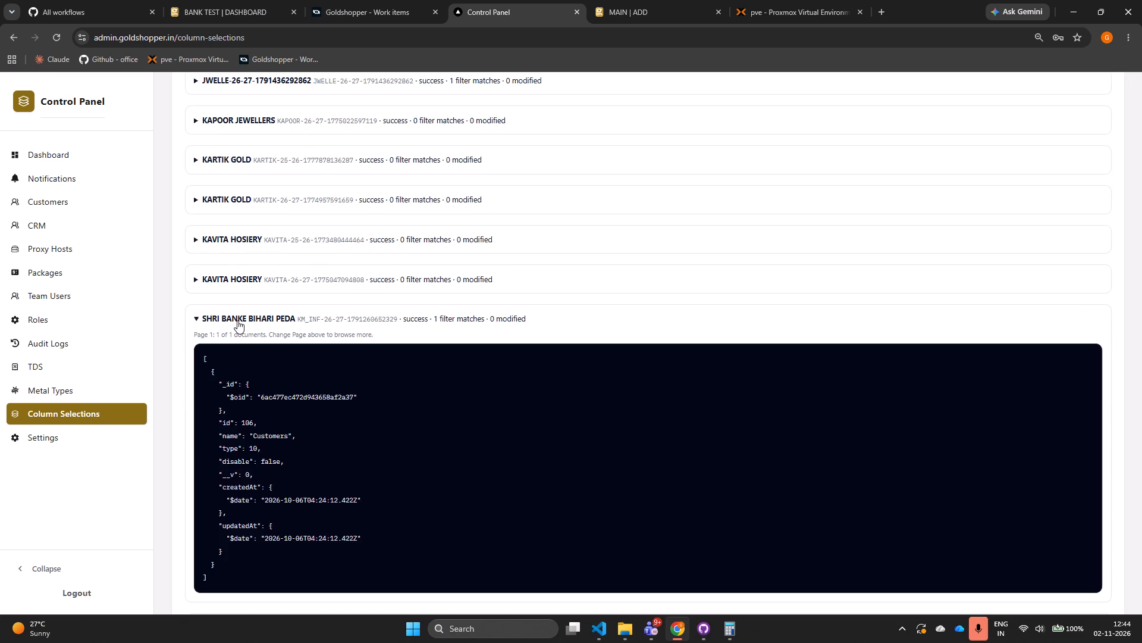
{"action": "left_click", "coordinate": [237, 320]}
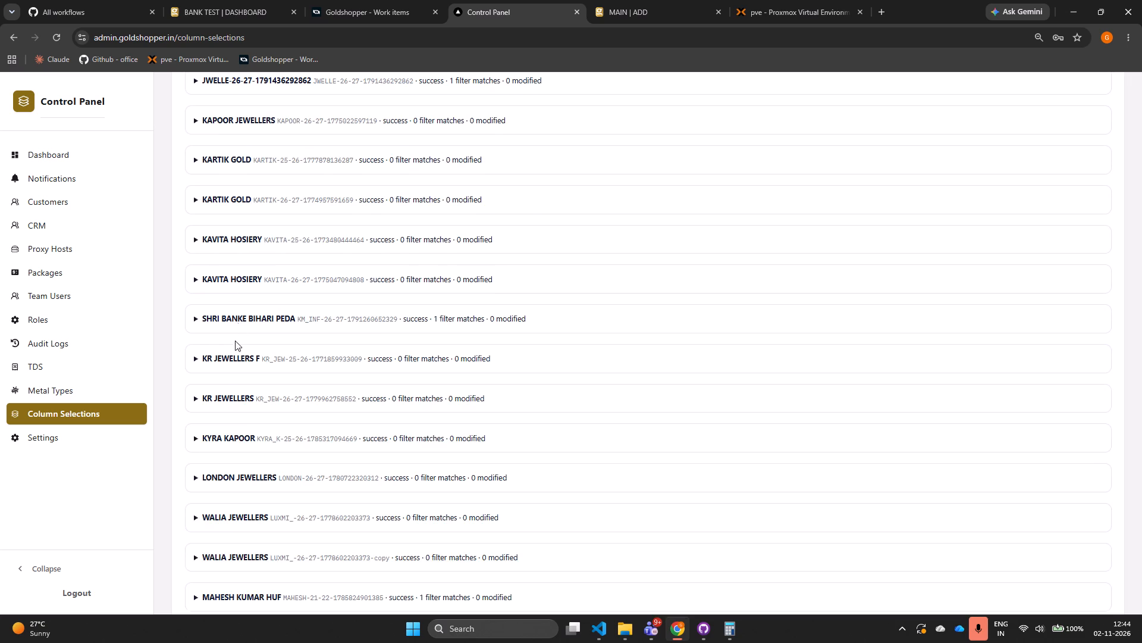
{"action": "scroll", "coordinate": [240, 427], "scroll_direction": "down", "scroll_amount": 13}
{"action": "left_click", "coordinate": [247, 344]}
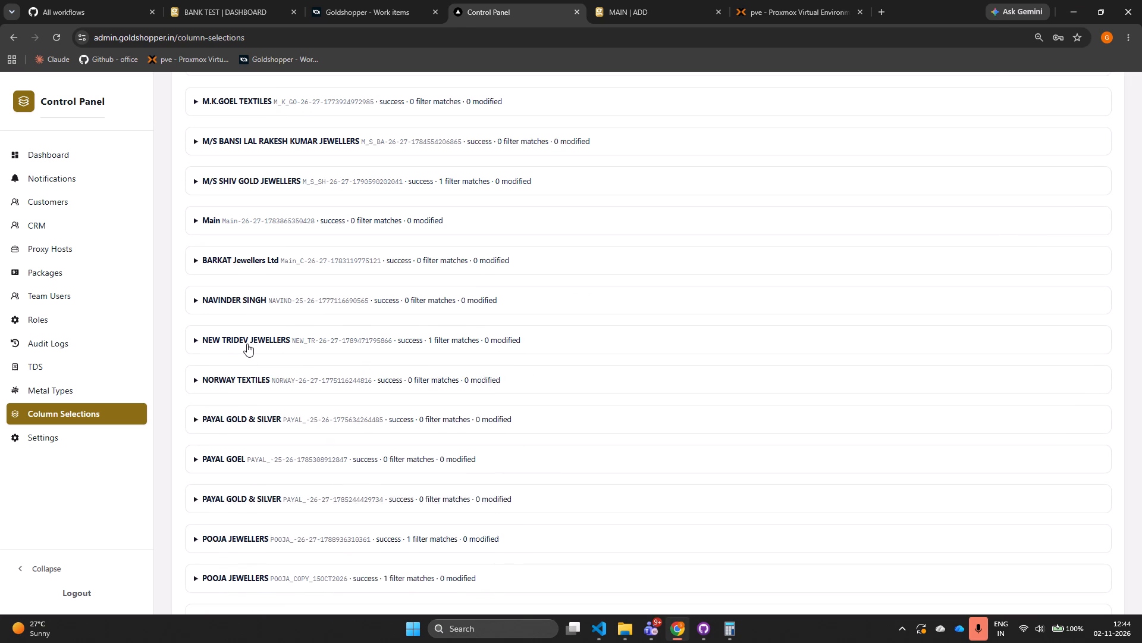
{"action": "left_click", "coordinate": [247, 343]}
{"action": "scroll", "coordinate": [246, 345], "scroll_direction": "down", "scroll_amount": 11}
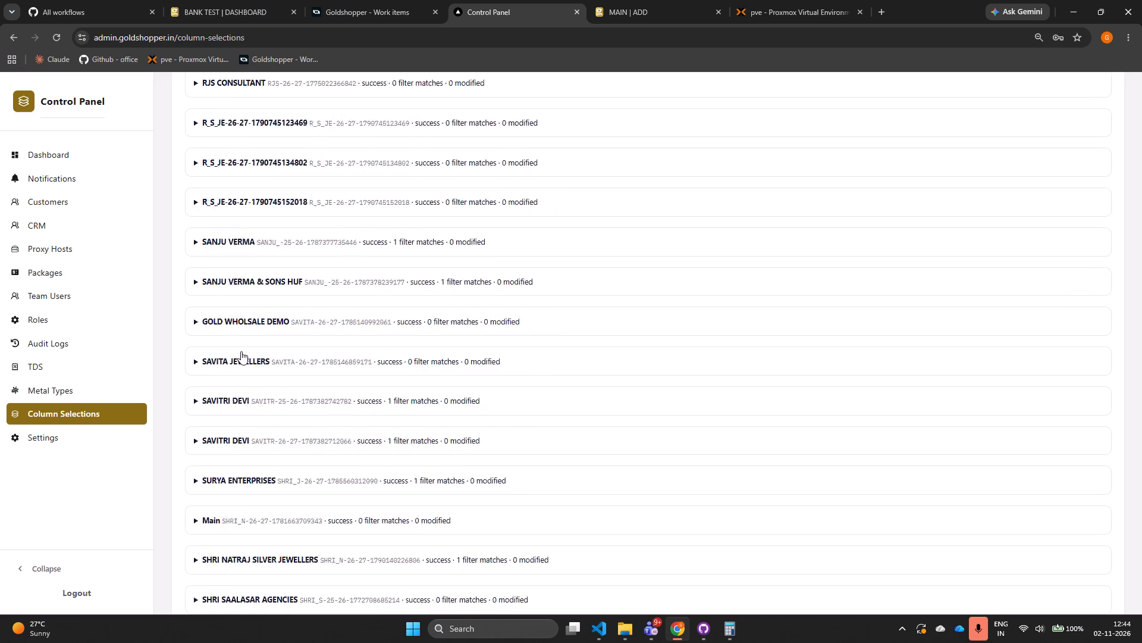
{"action": "scroll", "coordinate": [241, 351], "scroll_direction": "down", "scroll_amount": 20}
{"action": "scroll", "coordinate": [241, 351], "scroll_direction": "down", "scroll_amount": 6}
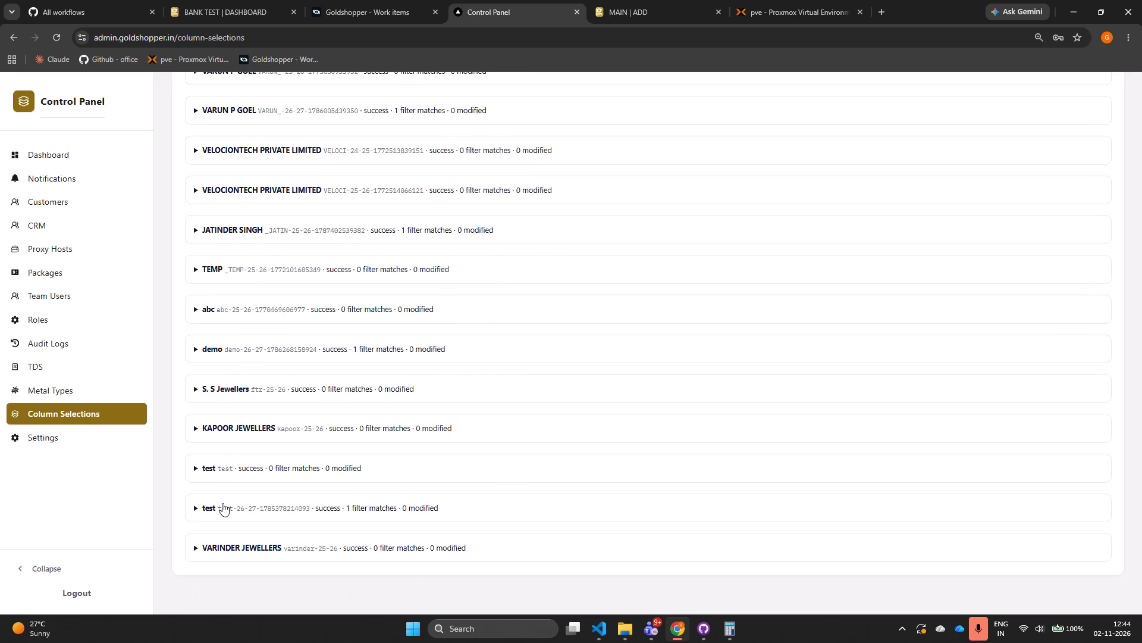
{"action": "left_click", "coordinate": [219, 506]}
Set the operation for accountgroups back to Update one or add if missing.
{"action": "scroll", "coordinate": [226, 504], "scroll_direction": "up", "scroll_amount": 20}
{"action": "scroll", "coordinate": [226, 504], "scroll_direction": "up", "scroll_amount": 16}
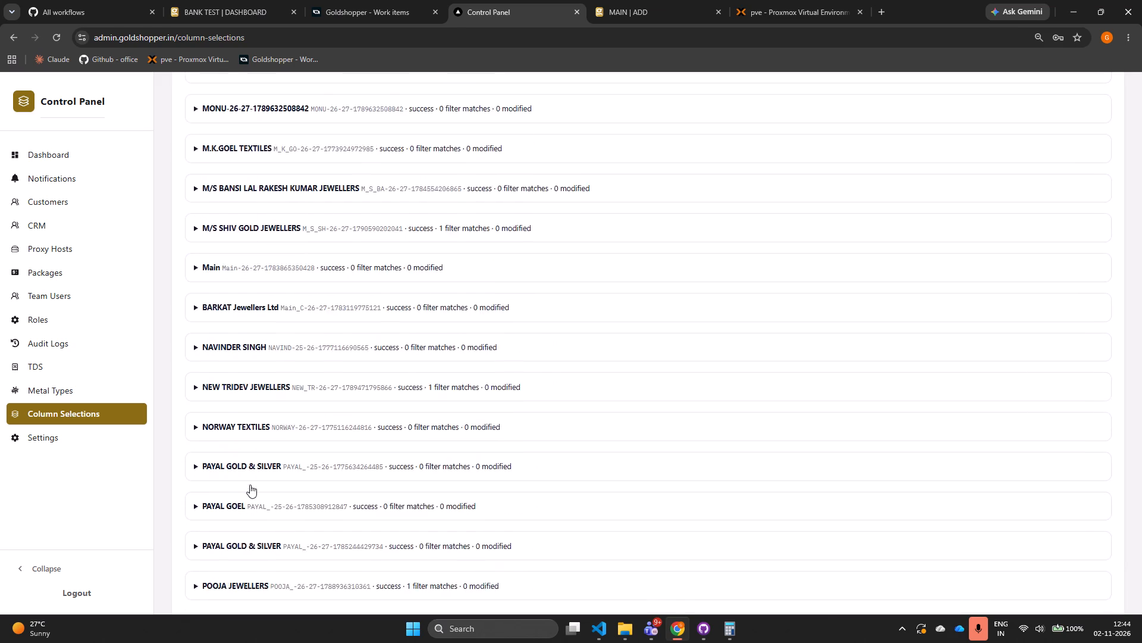
{"action": "scroll", "coordinate": [250, 485], "scroll_direction": "up", "scroll_amount": 20}
{"action": "scroll", "coordinate": [250, 485], "scroll_direction": "up", "scroll_amount": 20}
{"action": "scroll", "coordinate": [250, 485], "scroll_direction": "up", "scroll_amount": 20}
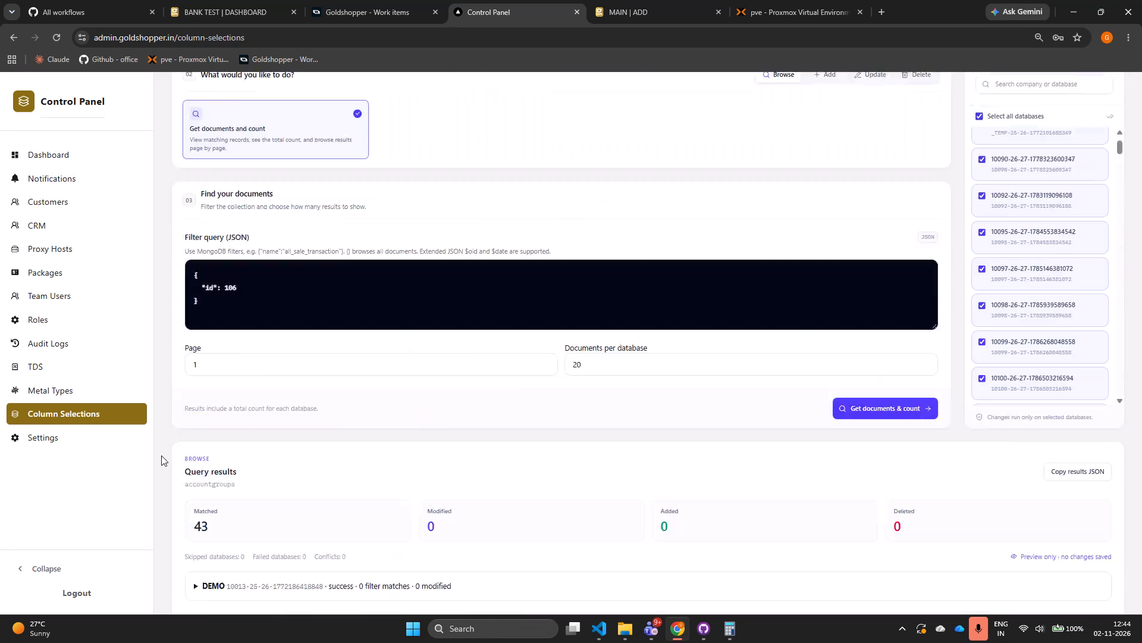
{"action": "scroll", "coordinate": [161, 455], "scroll_direction": "up", "scroll_amount": 15}
{"action": "left_click", "coordinate": [861, 323]}
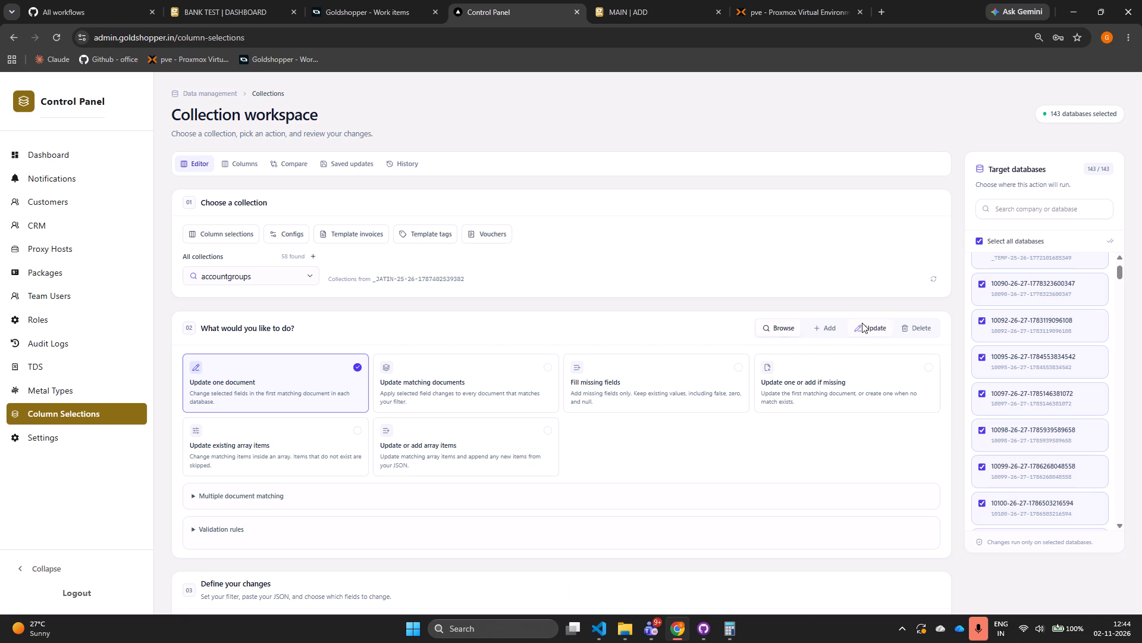
{"action": "left_click", "coordinate": [797, 386]}
{"action": "scroll", "coordinate": [644, 476], "scroll_direction": "down", "scroll_amount": 2}
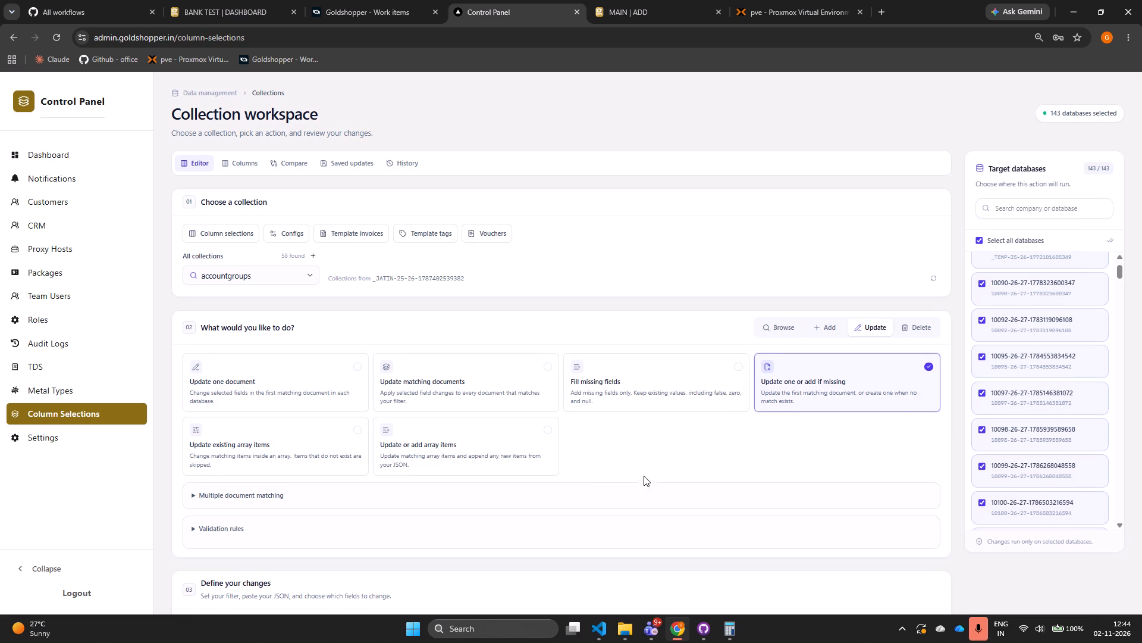
{"action": "scroll", "coordinate": [644, 476], "scroll_direction": "down", "scroll_amount": 3}
{"action": "scroll", "coordinate": [514, 514], "scroll_direction": "down", "scroll_amount": 4}
{"action": "scroll", "coordinate": [509, 511], "scroll_direction": "up", "scroll_amount": 10}
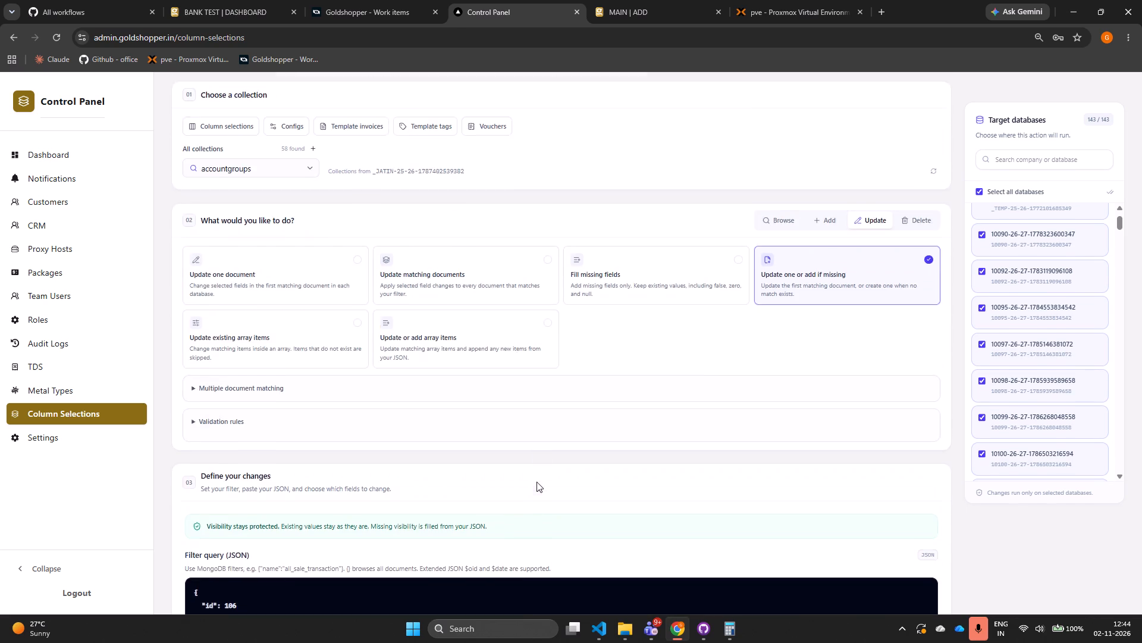
{"action": "scroll", "coordinate": [537, 482], "scroll_direction": "up", "scroll_amount": 2}
{"action": "left_click", "coordinate": [605, 269]}
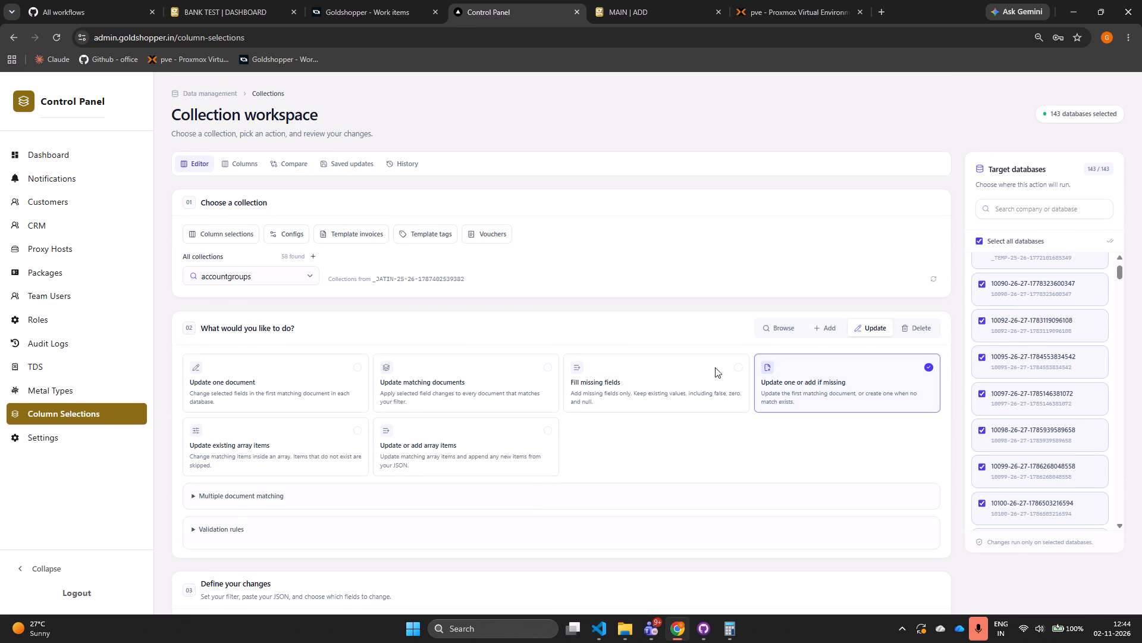
Include the id and name fields in the fields to update and preview the accountgroups changes.
{"action": "scroll", "coordinate": [735, 457], "scroll_direction": "down", "scroll_amount": 5}
{"action": "scroll", "coordinate": [604, 523], "scroll_direction": "down", "scroll_amount": 6}
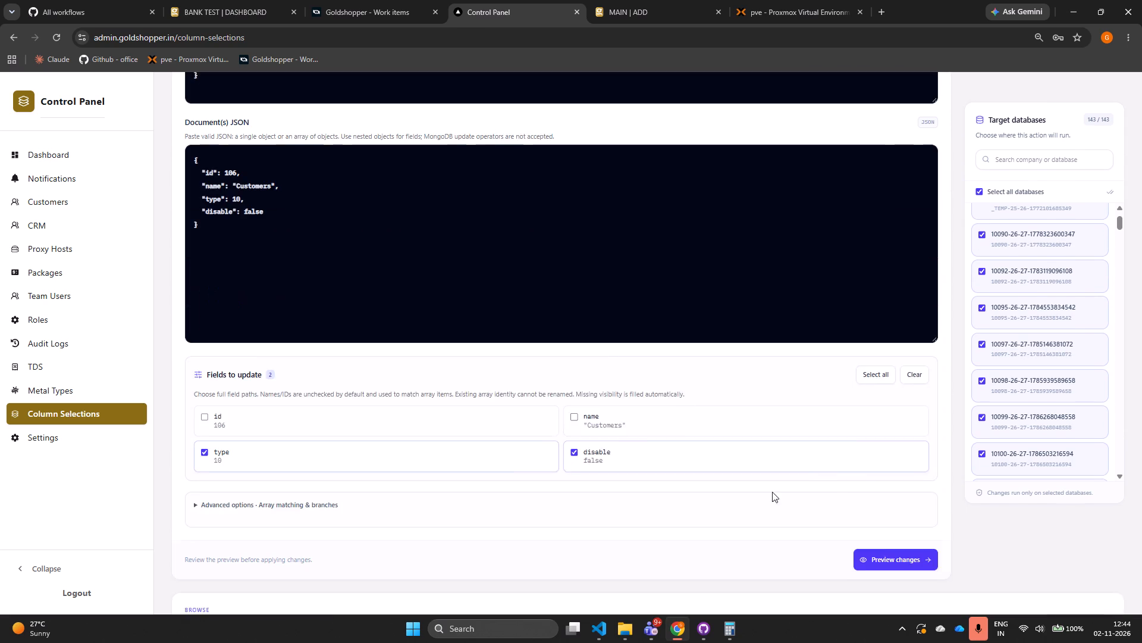
{"action": "left_click", "coordinate": [638, 409]}
{"action": "left_click", "coordinate": [399, 430]}
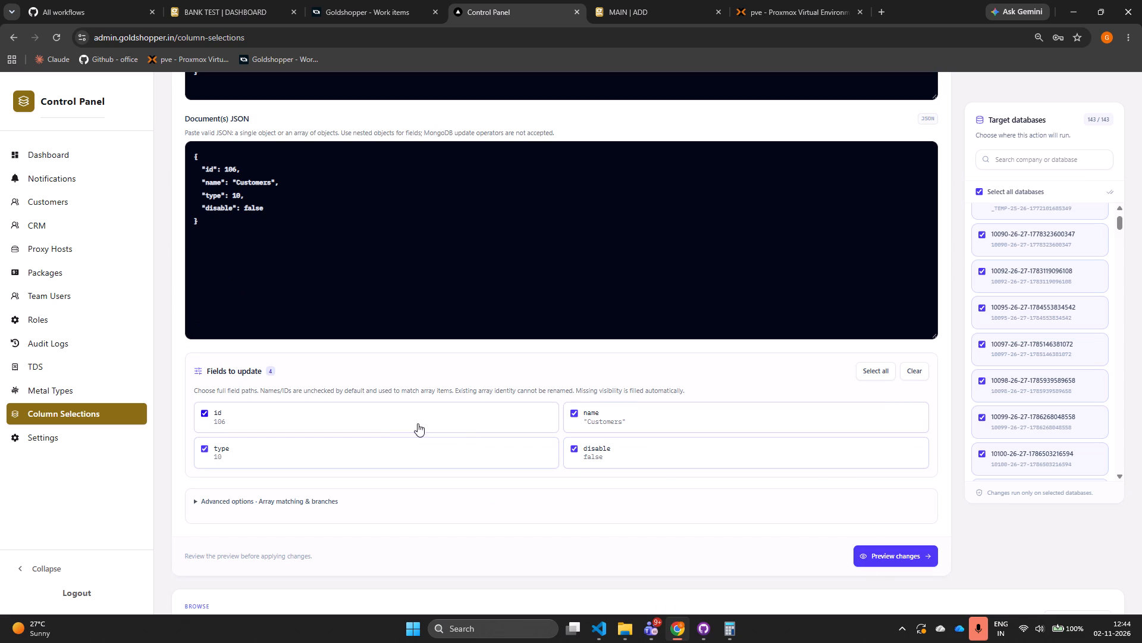
{"action": "left_click", "coordinate": [889, 563]}
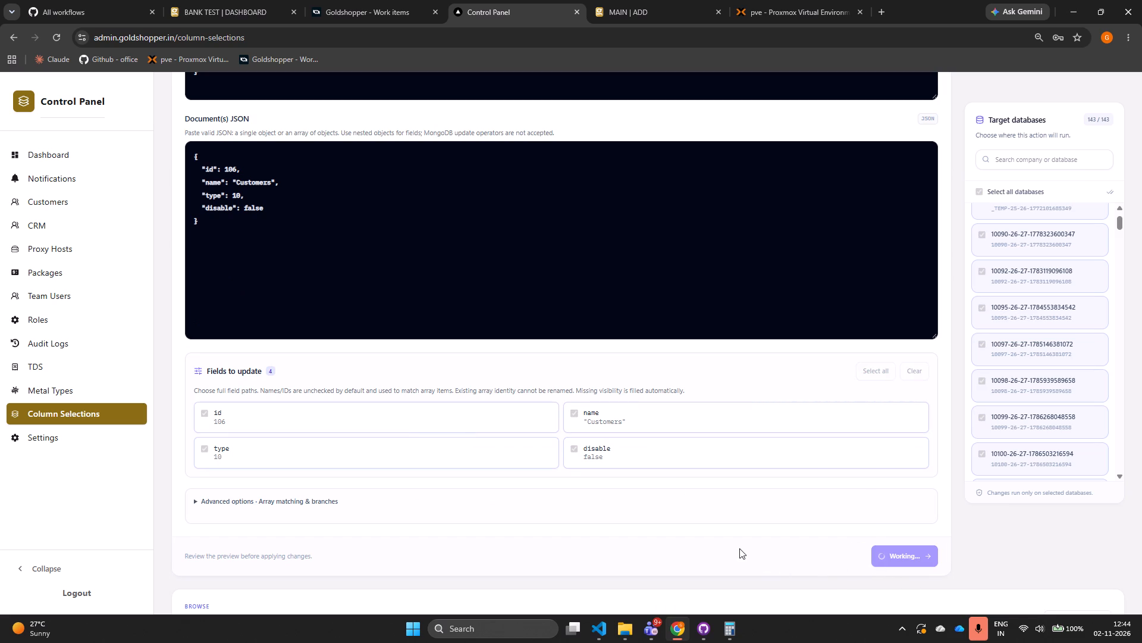
Review the accountgroups changes preview through the last database and apply the reviewed changes to all selected databases.
{"action": "scroll", "coordinate": [618, 538], "scroll_direction": "down", "scroll_amount": 5}
{"action": "scroll", "coordinate": [440, 526], "scroll_direction": "down", "scroll_amount": 2}
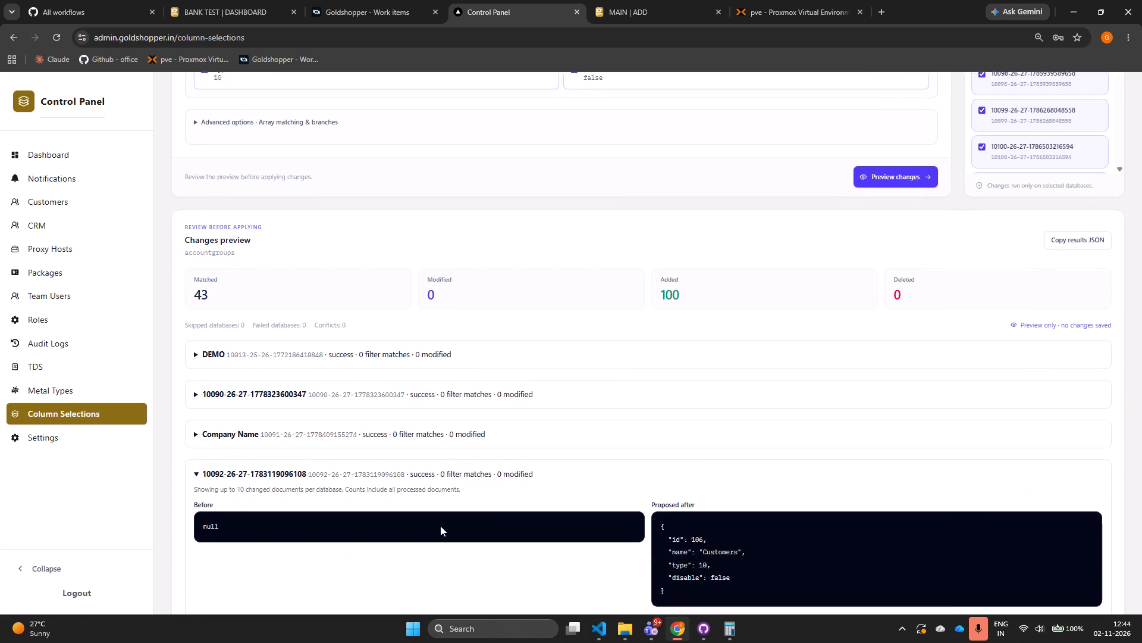
{"action": "scroll", "coordinate": [1097, 429], "scroll_direction": "down", "scroll_amount": 14}
{"action": "scroll", "coordinate": [981, 413], "scroll_direction": "down", "scroll_amount": 8}
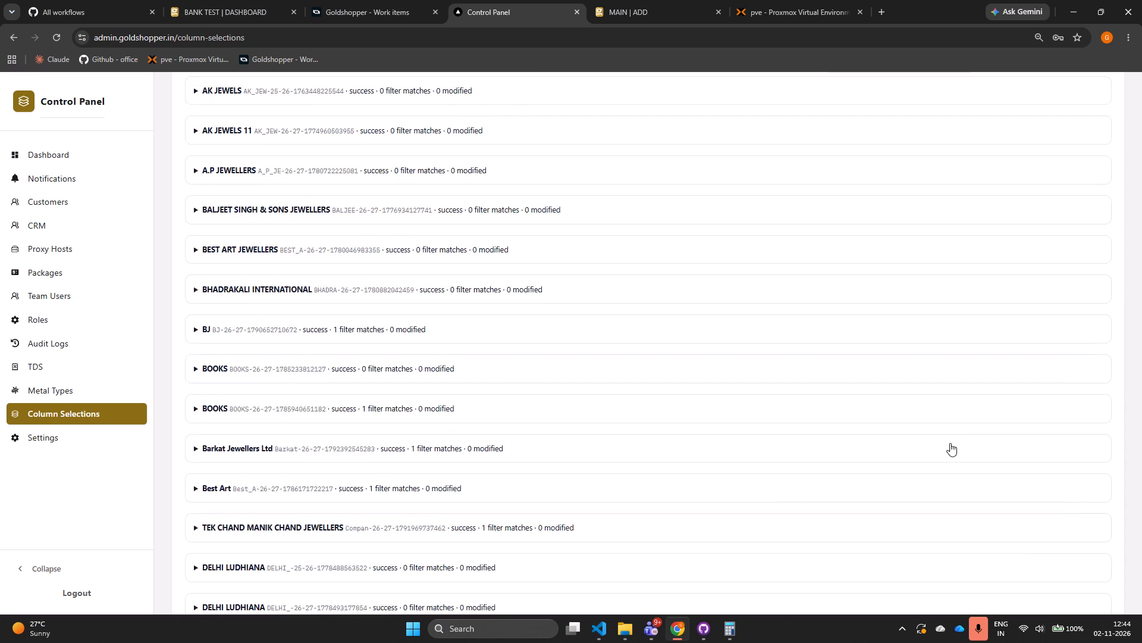
{"action": "scroll", "coordinate": [950, 443], "scroll_direction": "down", "scroll_amount": 20}
{"action": "scroll", "coordinate": [950, 443], "scroll_direction": "down", "scroll_amount": 20}
{"action": "scroll", "coordinate": [950, 443], "scroll_direction": "down", "scroll_amount": 10}
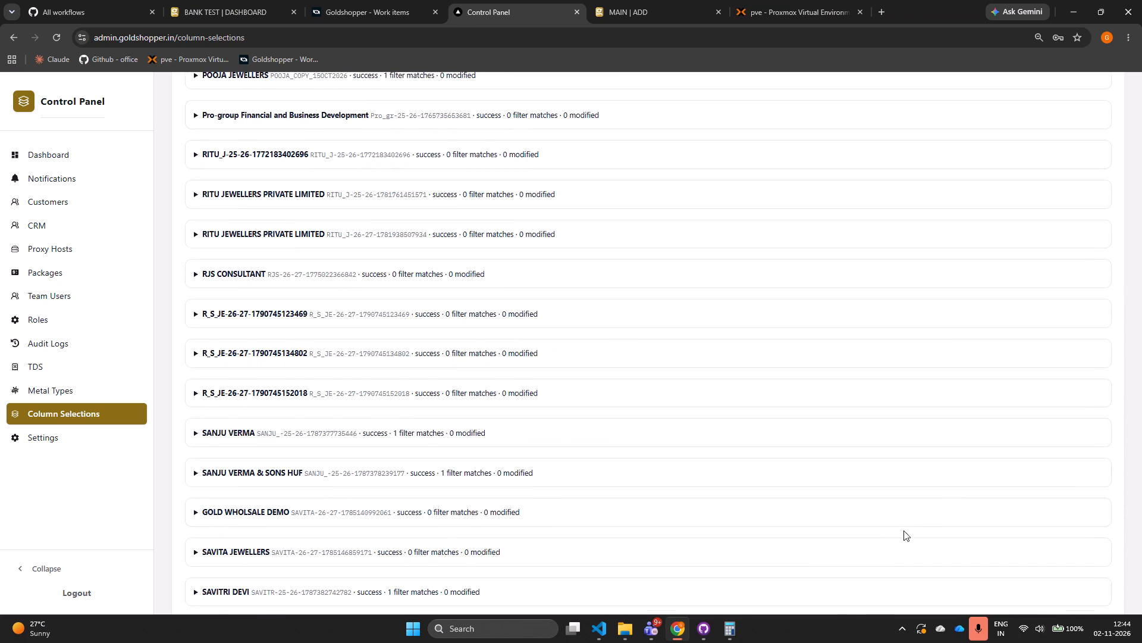
{"action": "scroll", "coordinate": [903, 530], "scroll_direction": "down", "scroll_amount": 7}
{"action": "scroll", "coordinate": [690, 547], "scroll_direction": "down", "scroll_amount": 20}
{"action": "scroll", "coordinate": [690, 547], "scroll_direction": "down", "scroll_amount": 11}
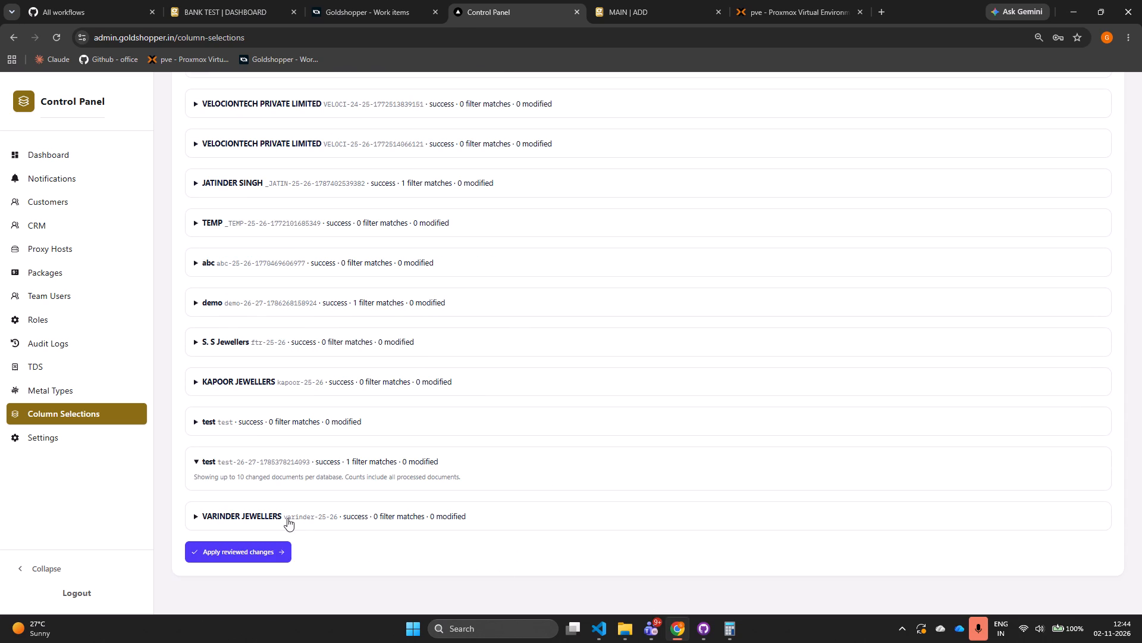
{"action": "double_click", "coordinate": [274, 548]}
{"action": "left_click", "coordinate": [639, 374]}
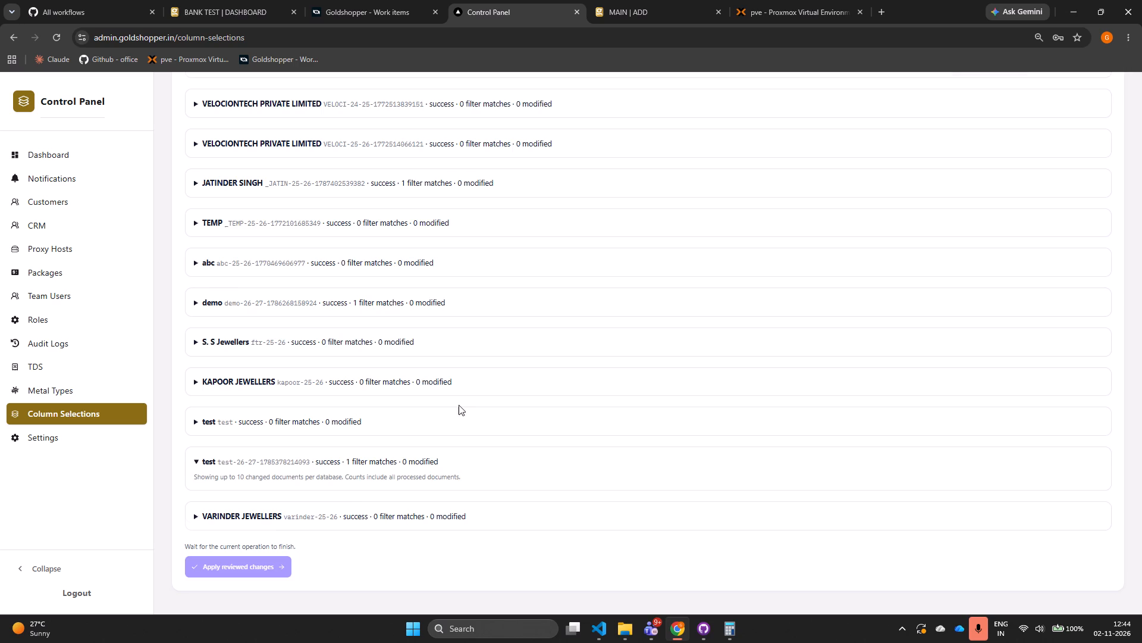
Examine the accountgroups execution results from the last database back to the summary and collapse the expanded entry for database 10092.
{"action": "scroll", "coordinate": [689, 477], "scroll_direction": "down", "scroll_amount": 7}
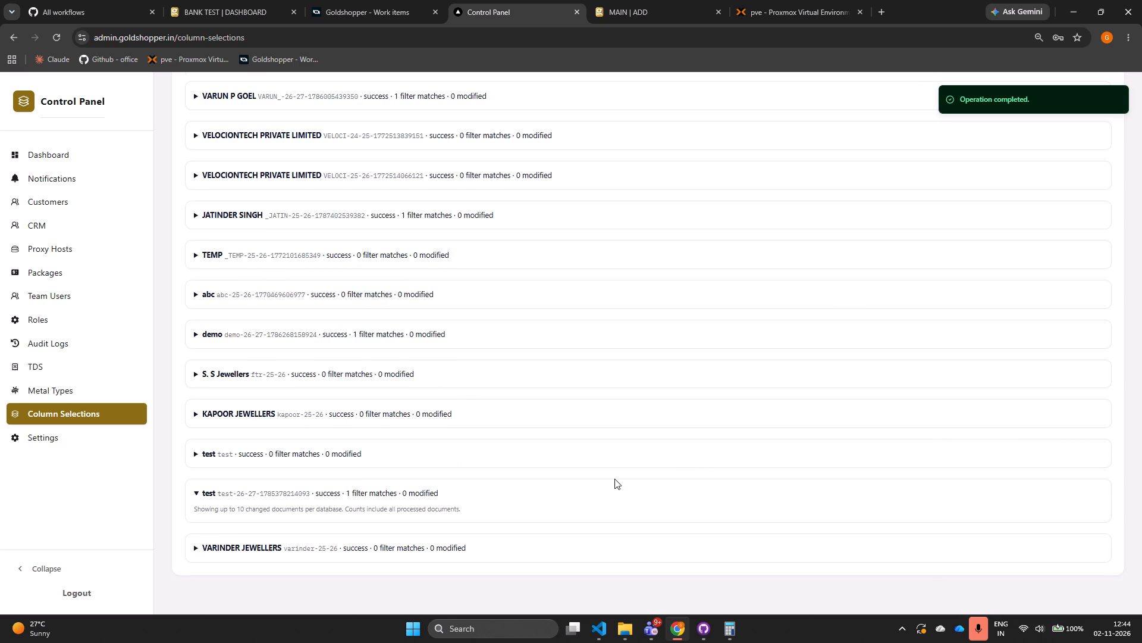
{"action": "scroll", "coordinate": [611, 474], "scroll_direction": "up", "scroll_amount": 18}
{"action": "scroll", "coordinate": [568, 467], "scroll_direction": "up", "scroll_amount": 9}
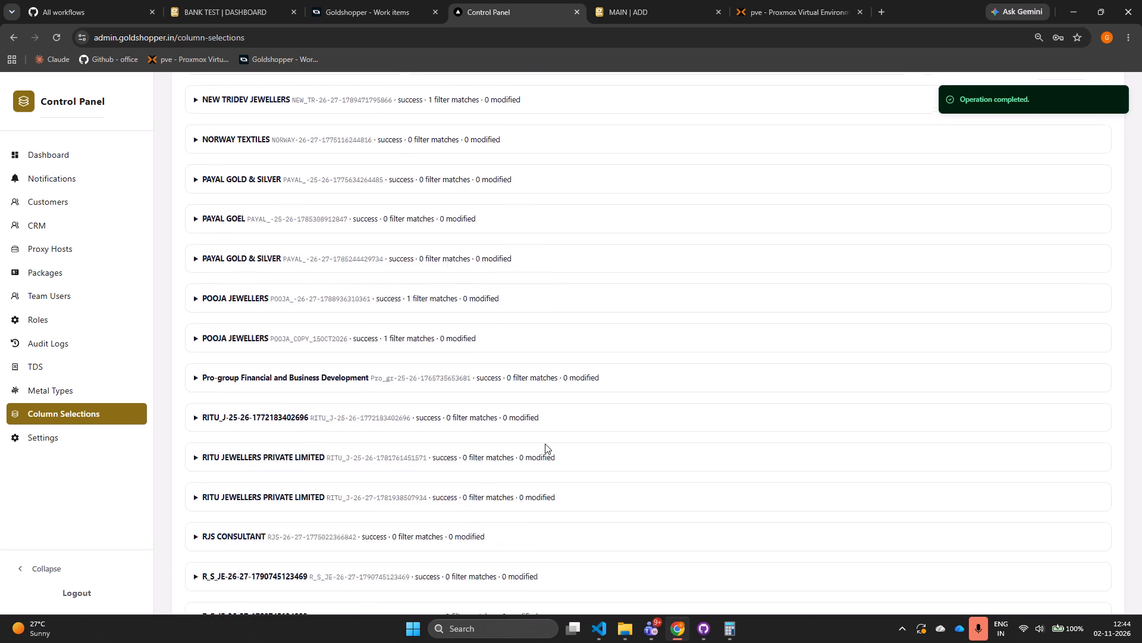
{"action": "scroll", "coordinate": [516, 403], "scroll_direction": "up", "scroll_amount": 2}
{"action": "scroll", "coordinate": [458, 422], "scroll_direction": "up", "scroll_amount": 20}
{"action": "scroll", "coordinate": [458, 422], "scroll_direction": "up", "scroll_amount": 6}
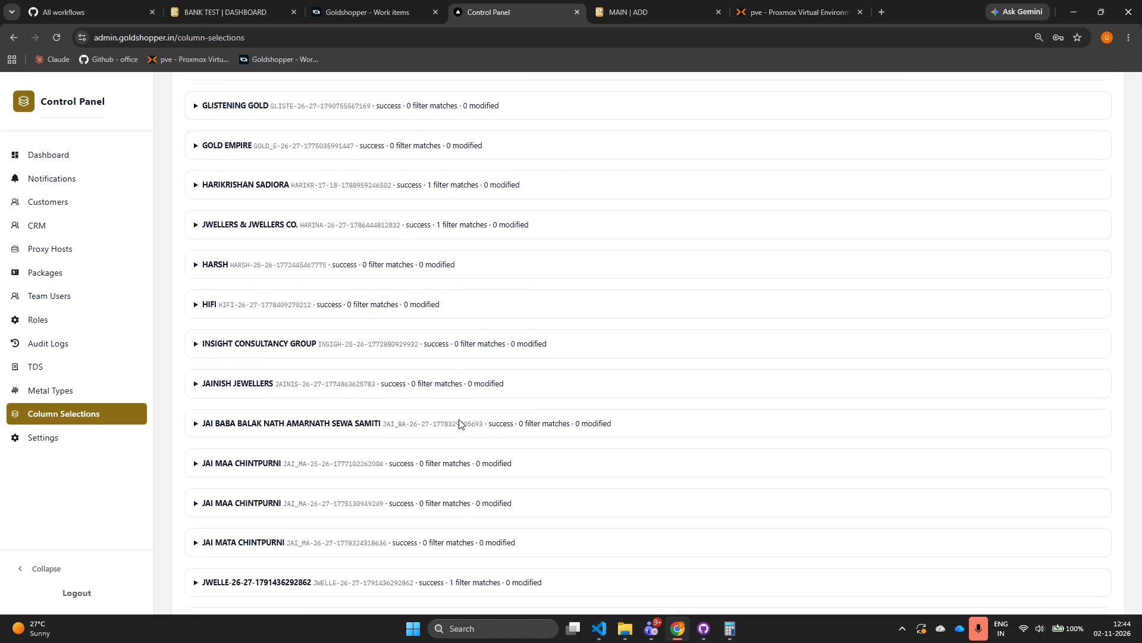
{"action": "scroll", "coordinate": [459, 419], "scroll_direction": "up", "scroll_amount": 20}
{"action": "scroll", "coordinate": [459, 419], "scroll_direction": "up", "scroll_amount": 3}
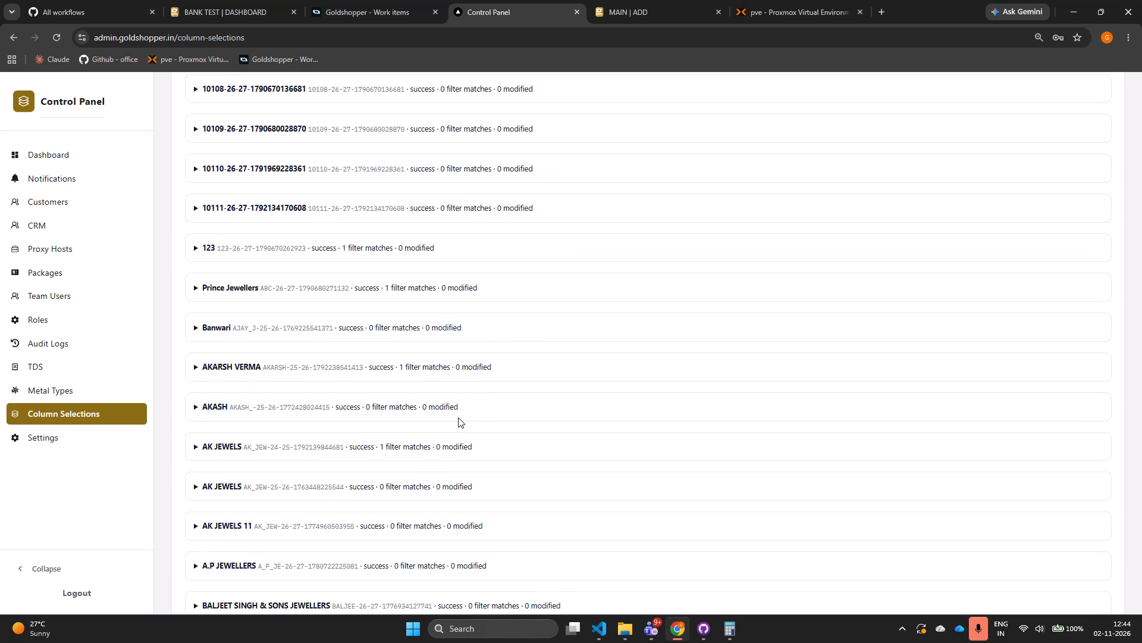
{"action": "scroll", "coordinate": [458, 417], "scroll_direction": "up", "scroll_amount": 18}
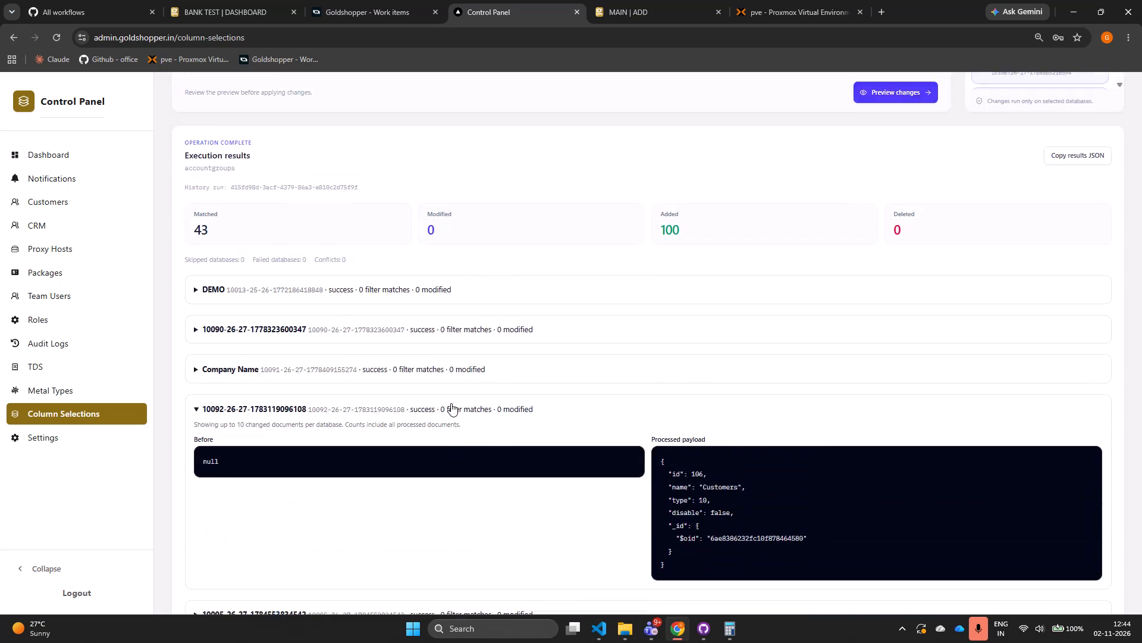
{"action": "scroll", "coordinate": [349, 482], "scroll_direction": "down", "scroll_amount": 1}
{"action": "left_click", "coordinate": [288, 501]}
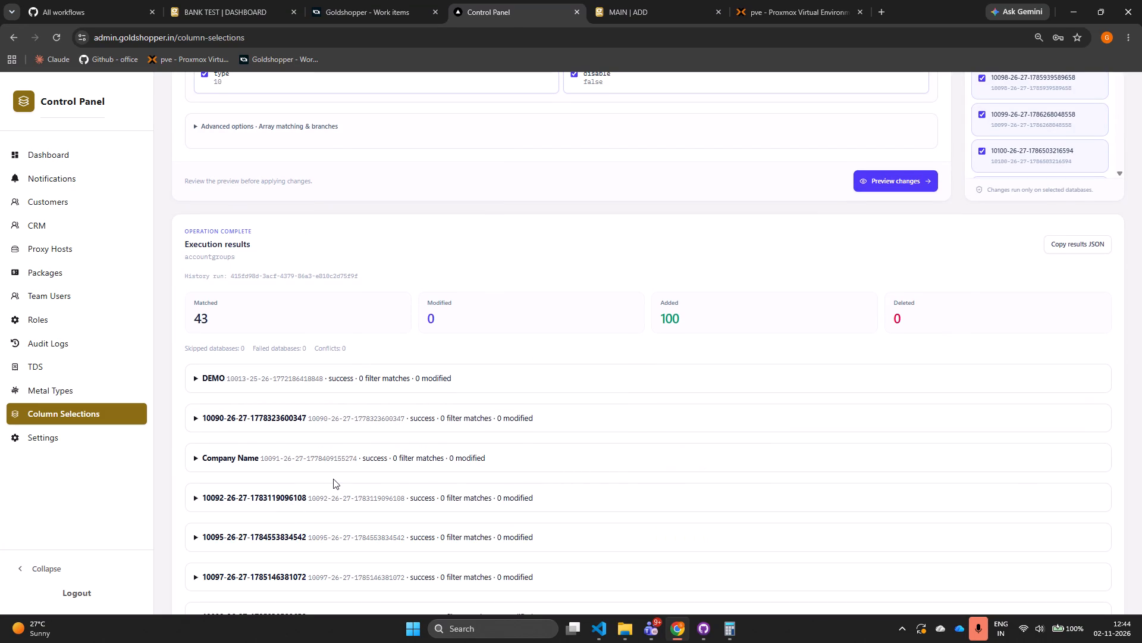
Preview the accountgroups changes again across all selected databases to recheck the Customers document.
{"action": "scroll", "coordinate": [647, 412], "scroll_direction": "up", "scroll_amount": 4}
{"action": "scroll", "coordinate": [552, 438], "scroll_direction": "up", "scroll_amount": 2}
{"action": "scroll", "coordinate": [755, 470], "scroll_direction": "down", "scroll_amount": 5}
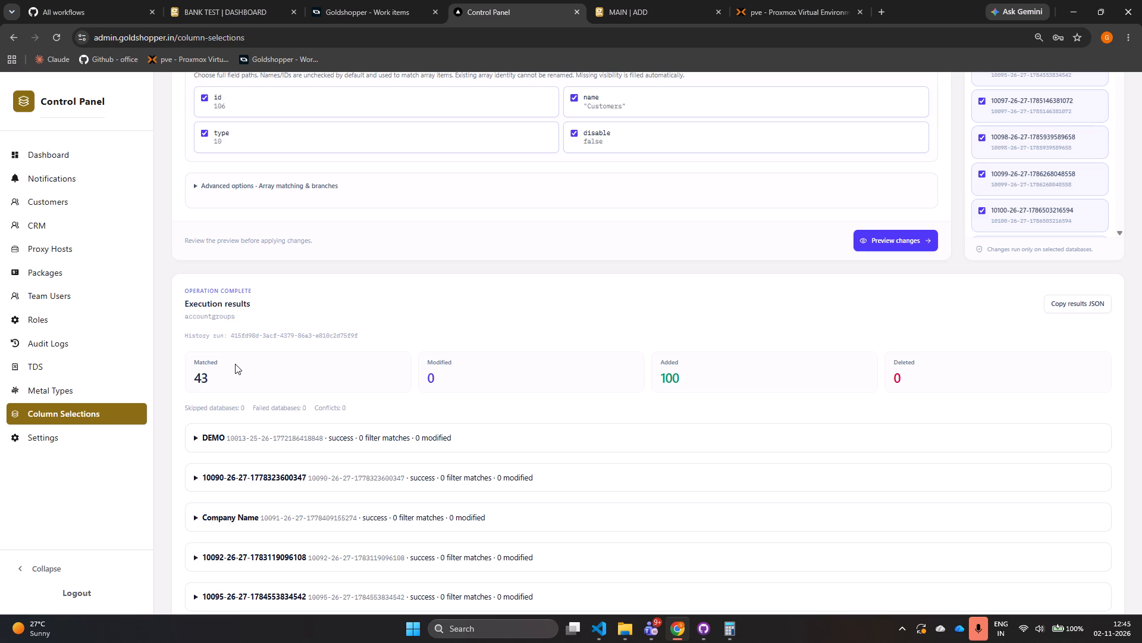
{"action": "left_click", "coordinate": [893, 243]}
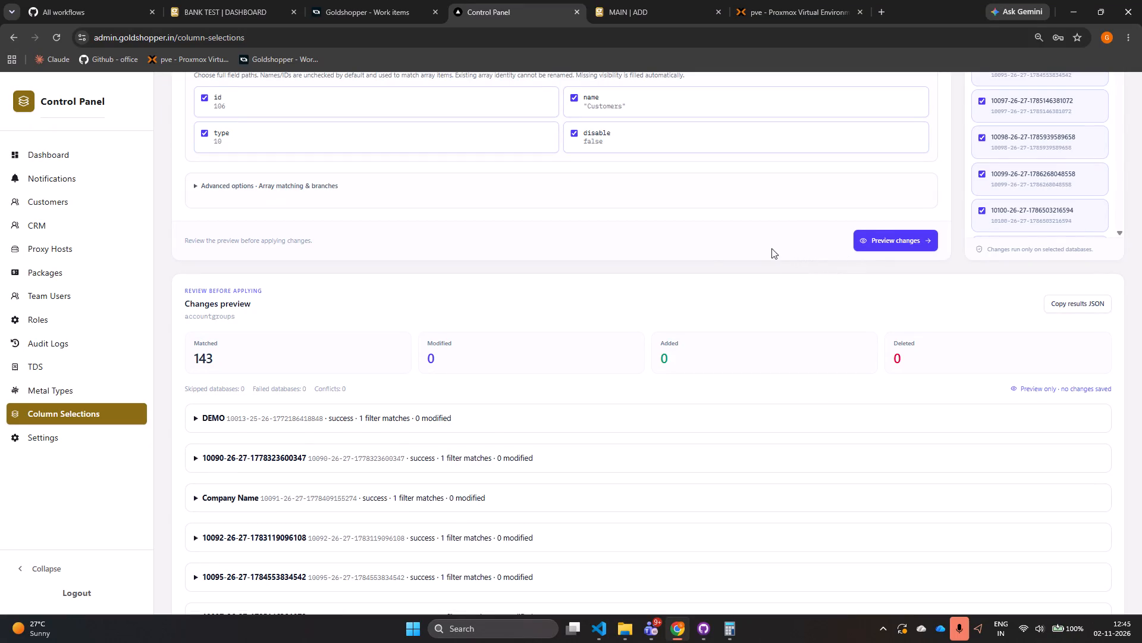
Return to the start of the collection workspace and close the Control Panel page.
{"action": "scroll", "coordinate": [699, 393], "scroll_direction": "up", "scroll_amount": 20}
{"action": "scroll", "coordinate": [699, 393], "scroll_direction": "up", "scroll_amount": 6}
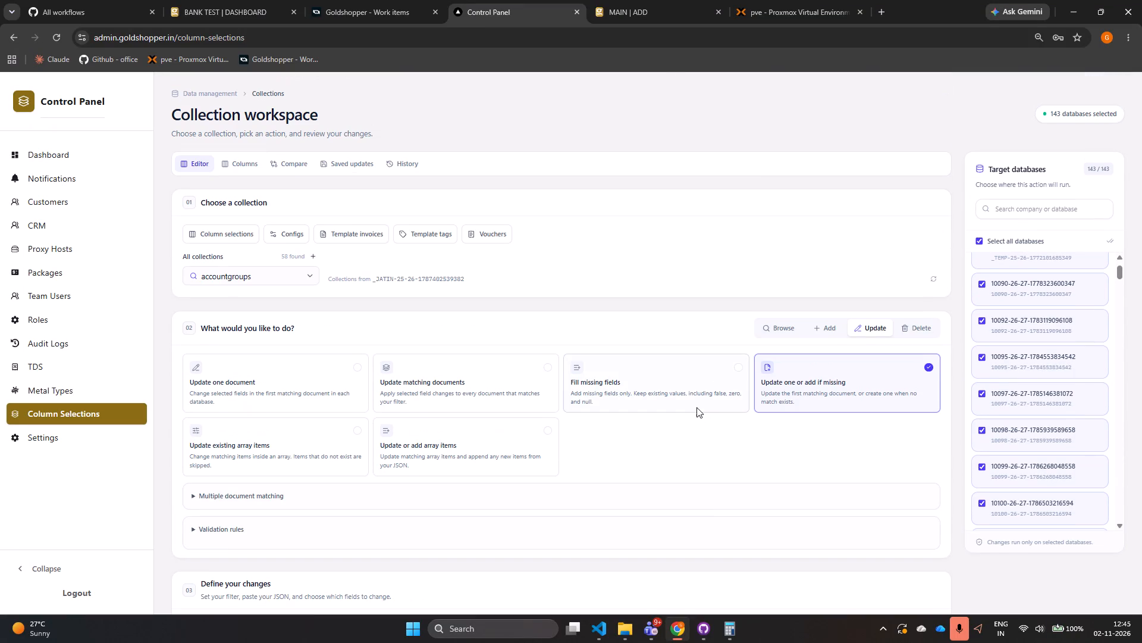
{"action": "left_click", "coordinate": [730, 195]}
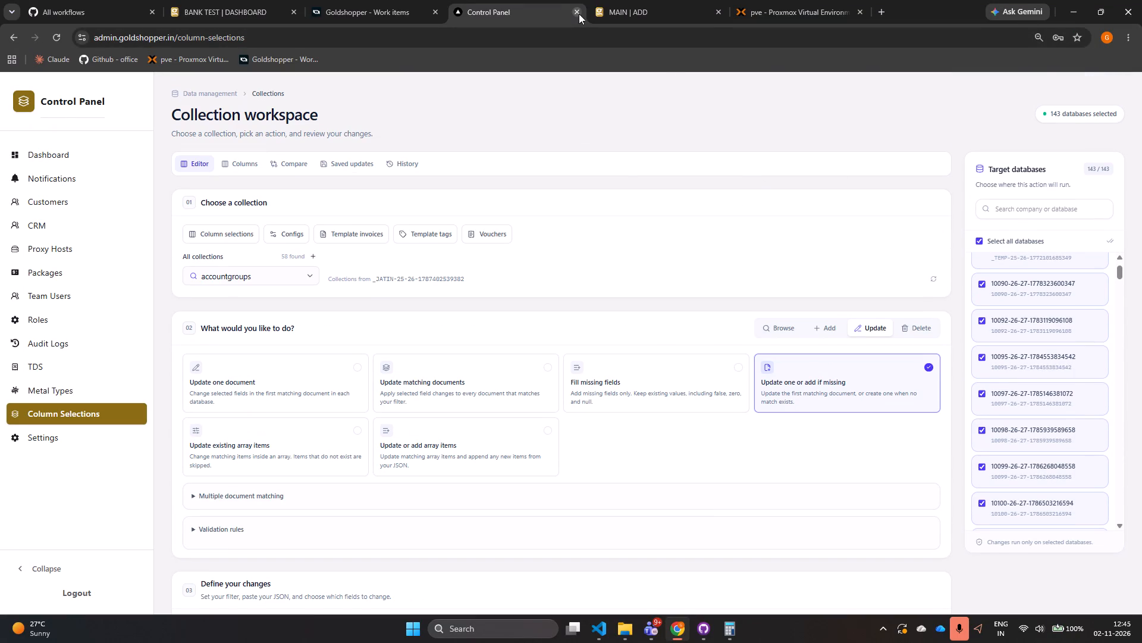
{"action": "left_click", "coordinate": [578, 10]}
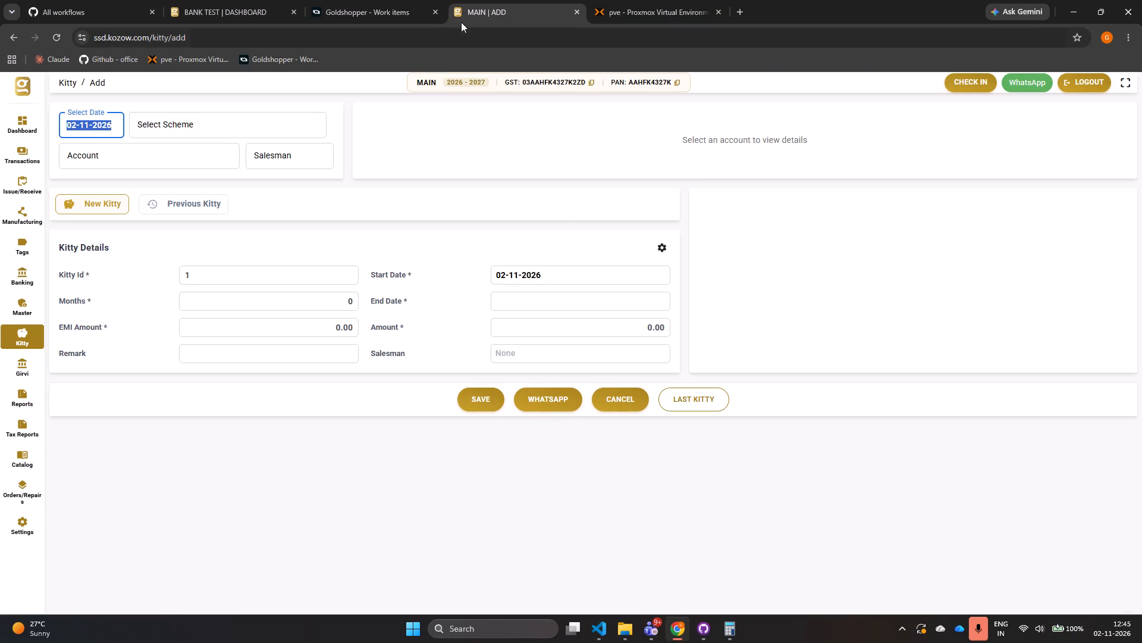